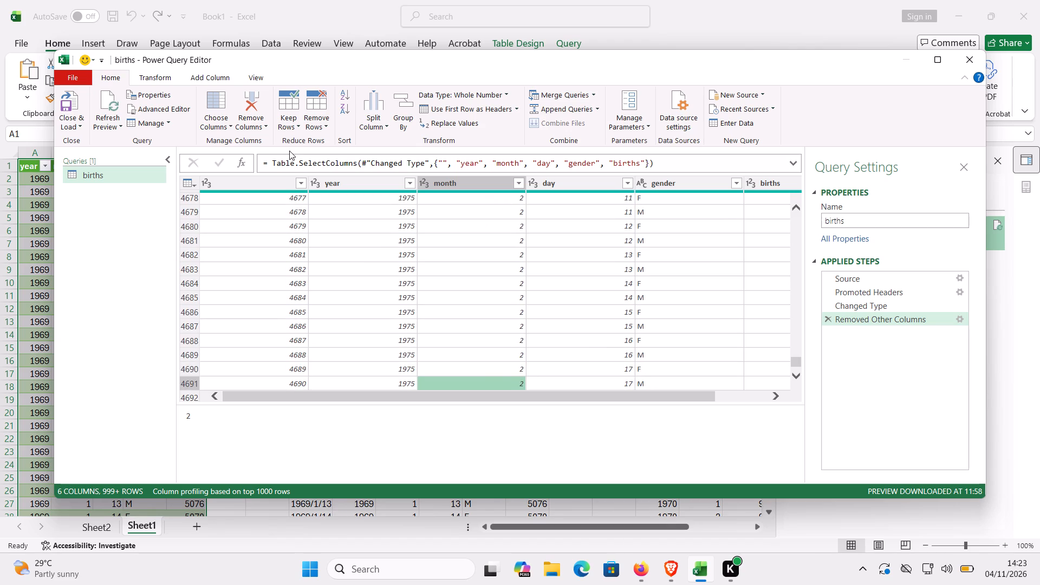
# Close the Power Query Editor and load the births query into the workbook.
pyautogui.click(75, 122)
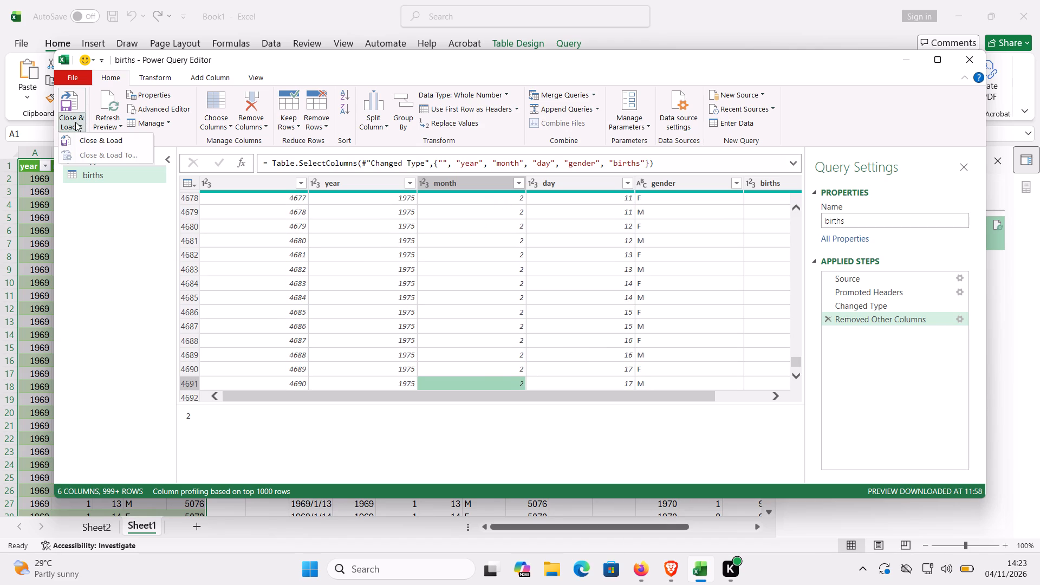
pyautogui.click(98, 139)
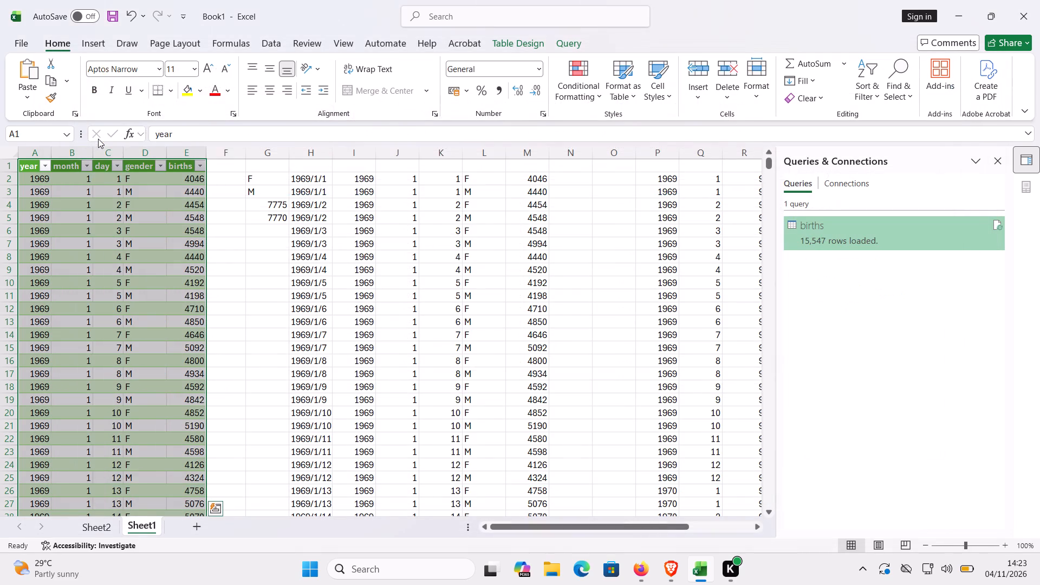
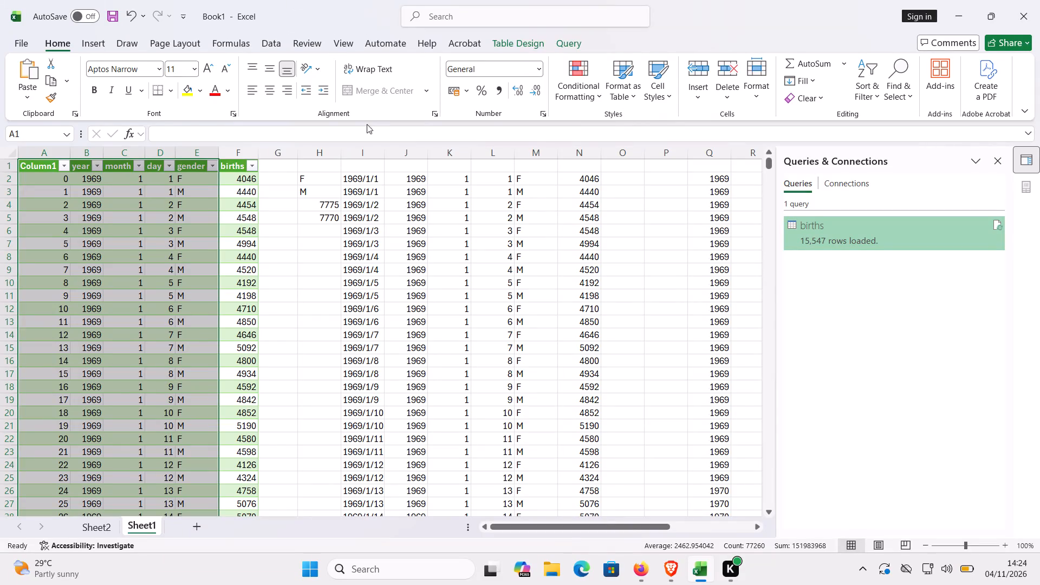
# Select the empty cell G1 just beside the births table's header row on Sheet1.
pyautogui.click(282, 166)
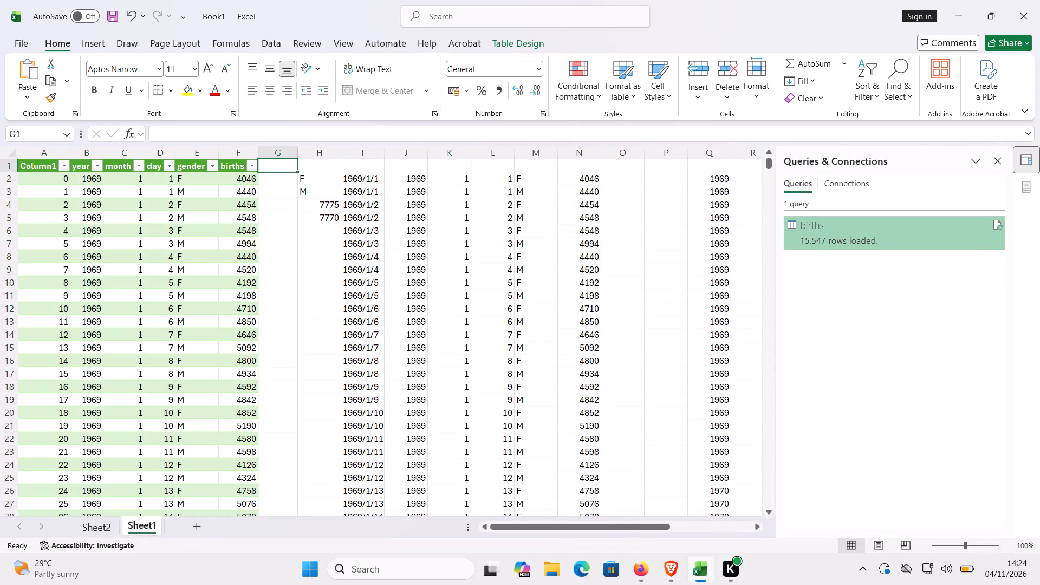
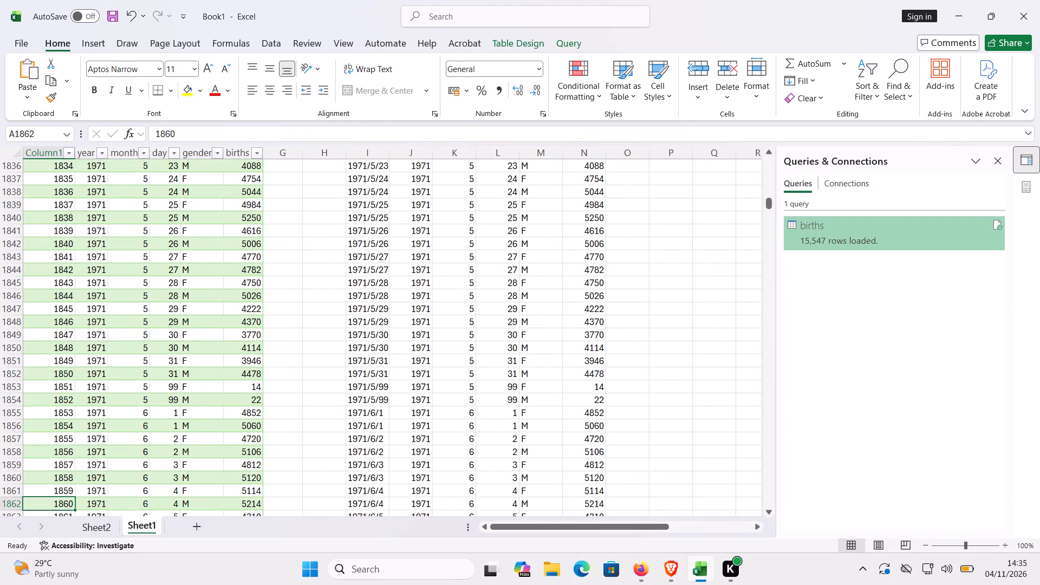
# Run Analyze Data on the births table on Sheet1, starting from a cell inside the table.
pyautogui.click(155, 311)
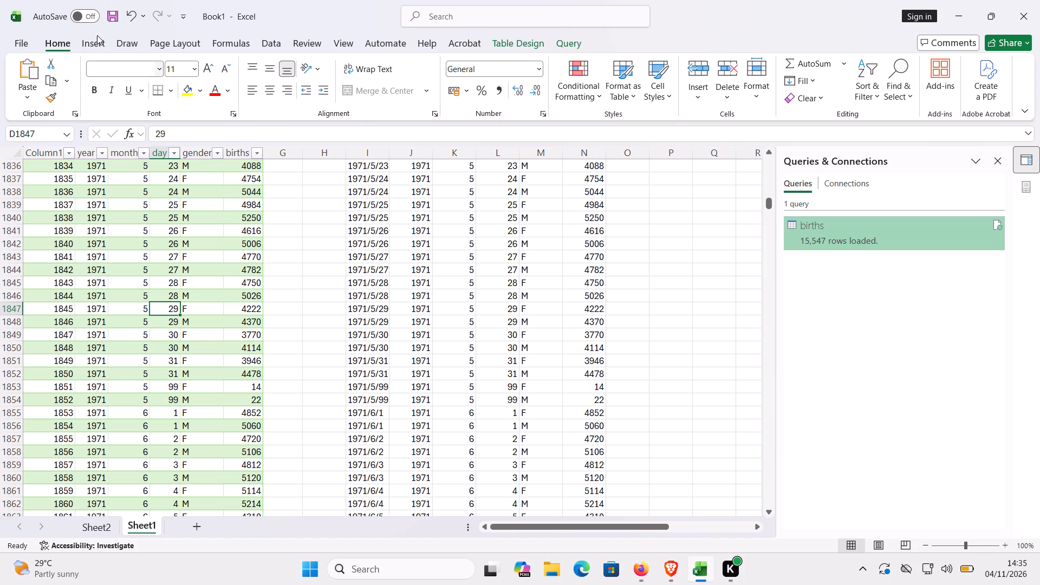
pyautogui.doubleClick(97, 38)
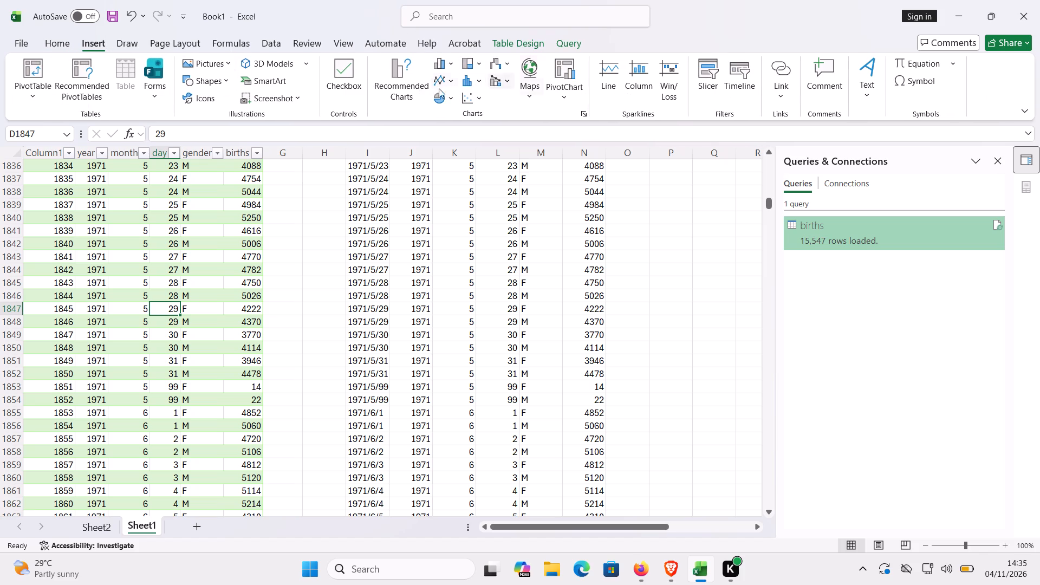
pyautogui.click(261, 43)
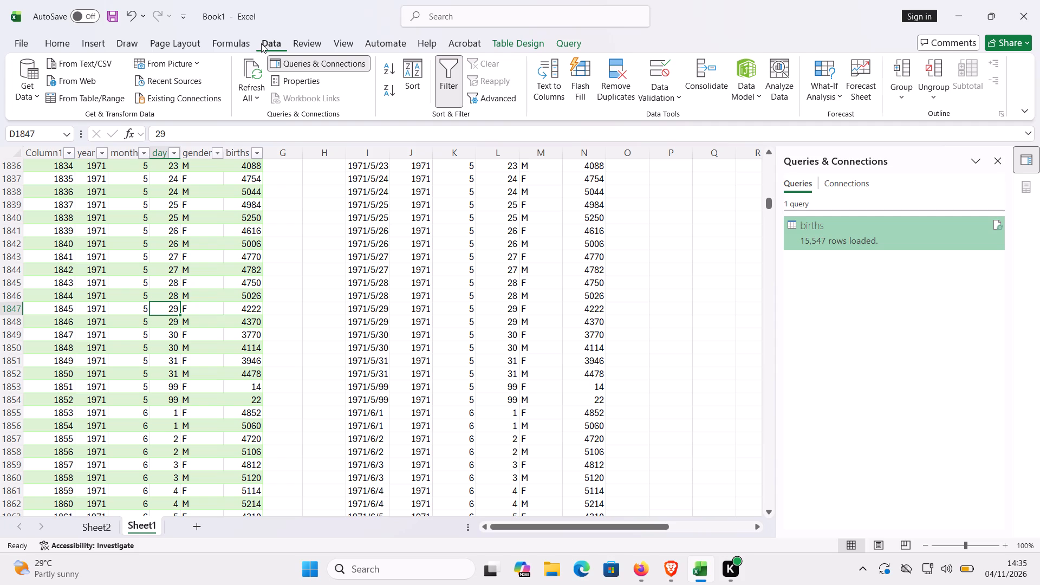
pyautogui.click(781, 71)
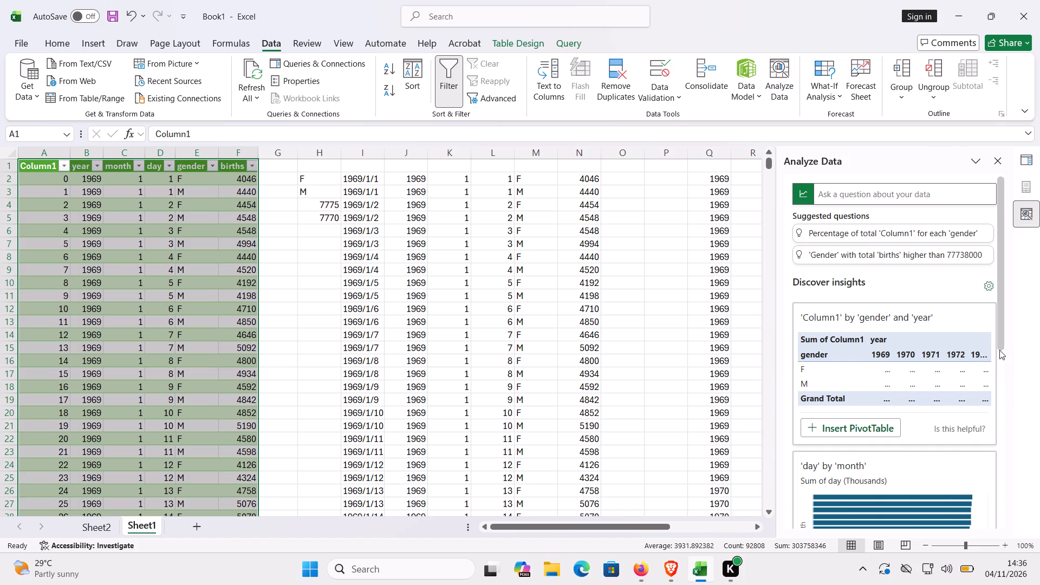
# Expand the discovered insights for the births table to show all the results.
pyautogui.click(999, 365)
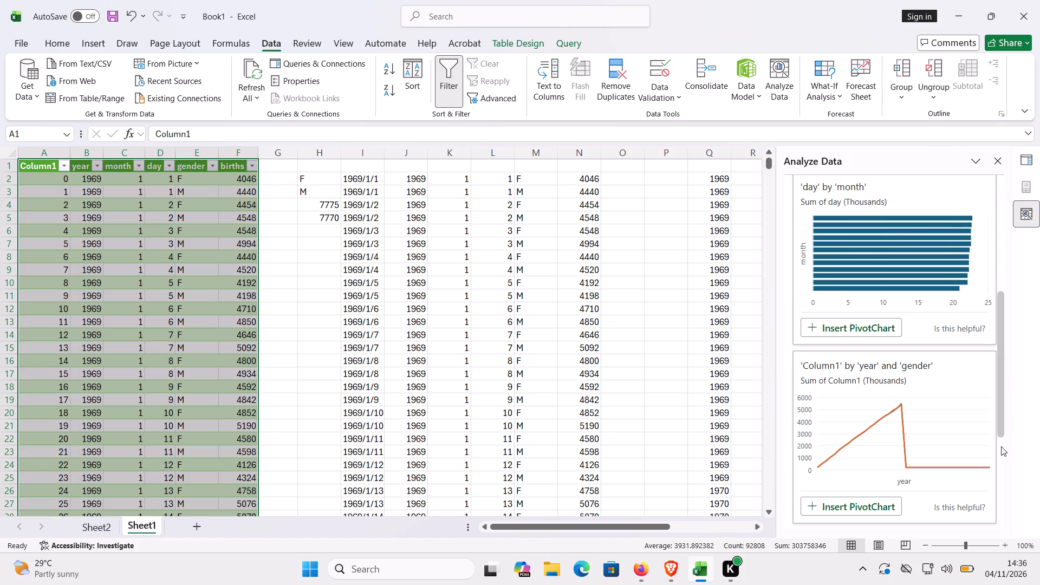
pyautogui.click(994, 462)
pyautogui.click(1002, 464)
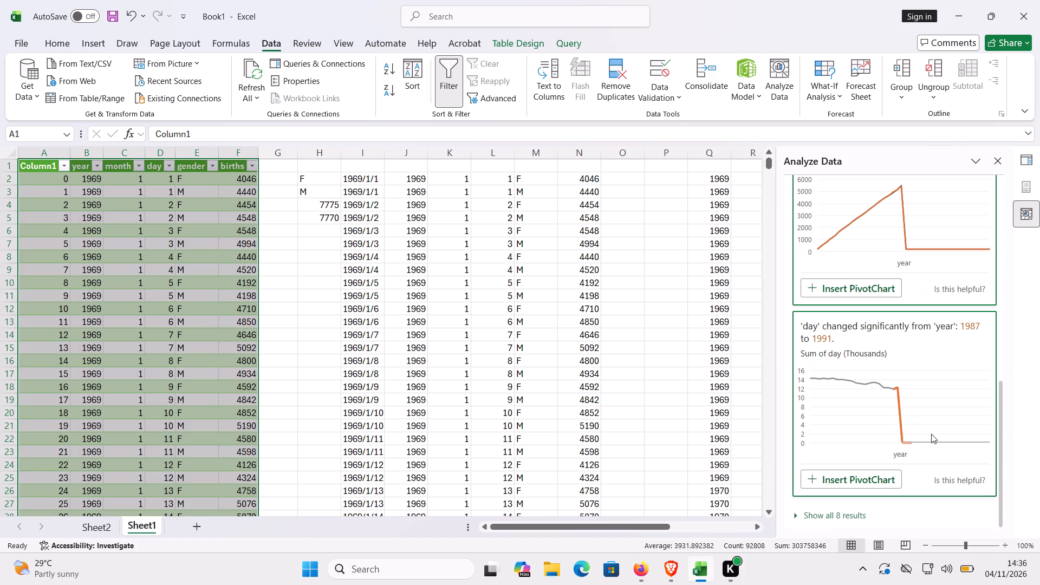
pyautogui.click(856, 516)
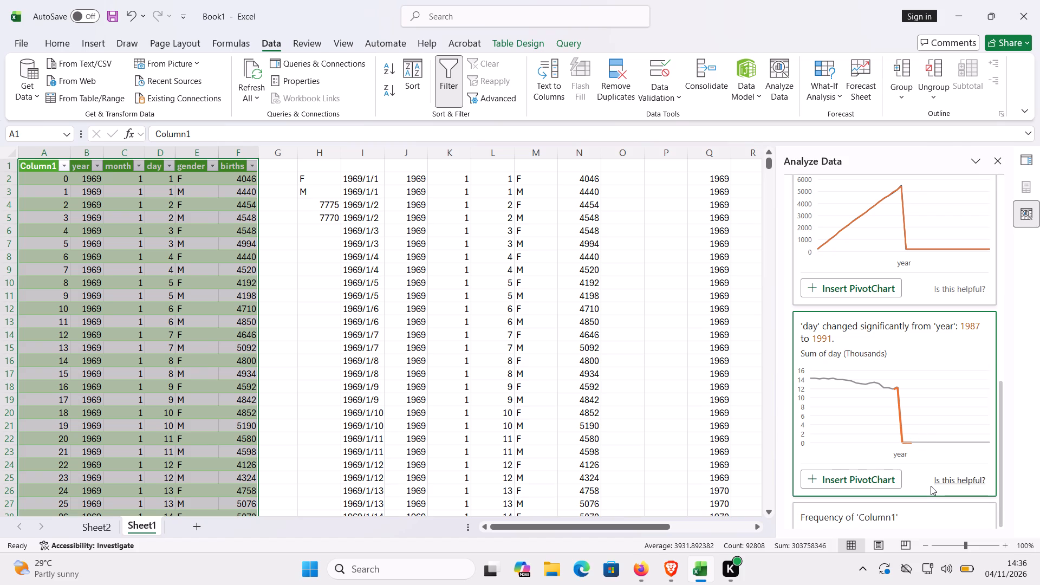
# Examine the additional suggested charts for the births table, through to the frequency of births.
pyautogui.press('Down')
pyautogui.press('Down')
pyautogui.press('Down')
pyautogui.press('Down')
pyautogui.press('Down')
pyautogui.press('Down')
pyautogui.press('Down')
pyautogui.press('Down')
pyautogui.press('Down')
pyautogui.press('Down')
pyautogui.press('Down')
pyautogui.press('Down')
pyautogui.press('Down')
pyautogui.press('Down')
pyautogui.press('Down')
pyautogui.press('Down')
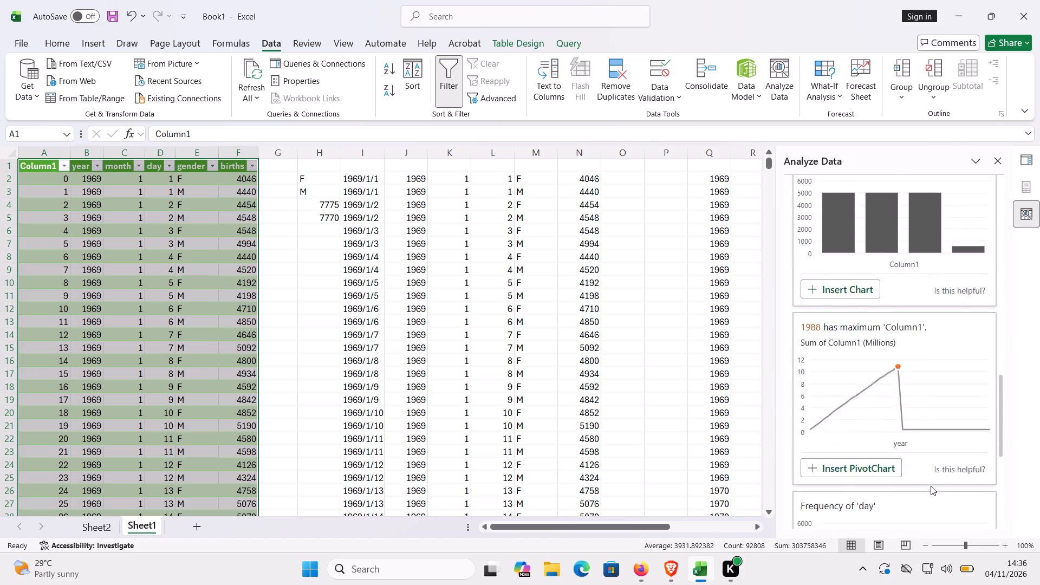
pyautogui.press('Down')
pyautogui.press('Down')
pyautogui.press('Down')
pyautogui.press('Down')
pyautogui.press('Down')
pyautogui.press('Down')
pyautogui.press('Down')
pyautogui.press('Down')
pyautogui.press('Down')
pyautogui.press('Down')
pyautogui.press('Down')
pyautogui.press('Down')
pyautogui.press('Down')
pyautogui.press('Down')
pyautogui.press('Down')
pyautogui.press('Down')
pyautogui.press('Down')
pyautogui.press('Down')
pyautogui.press('Down')
pyautogui.press('Down')
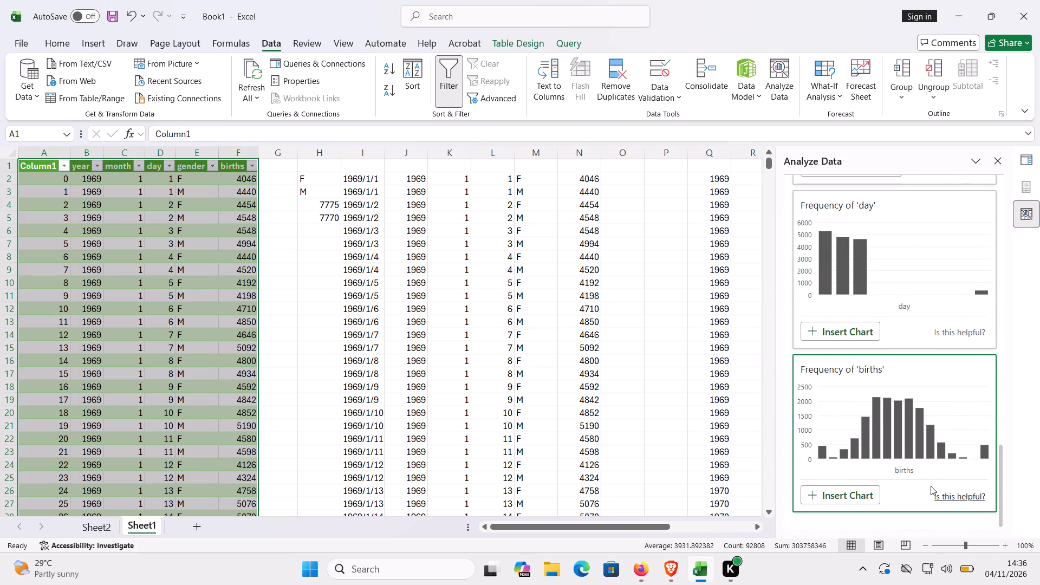
# Insert the suggested "Frequency of 'births'" chart into Sheet1.
pyautogui.click(885, 434)
pyautogui.click(862, 488)
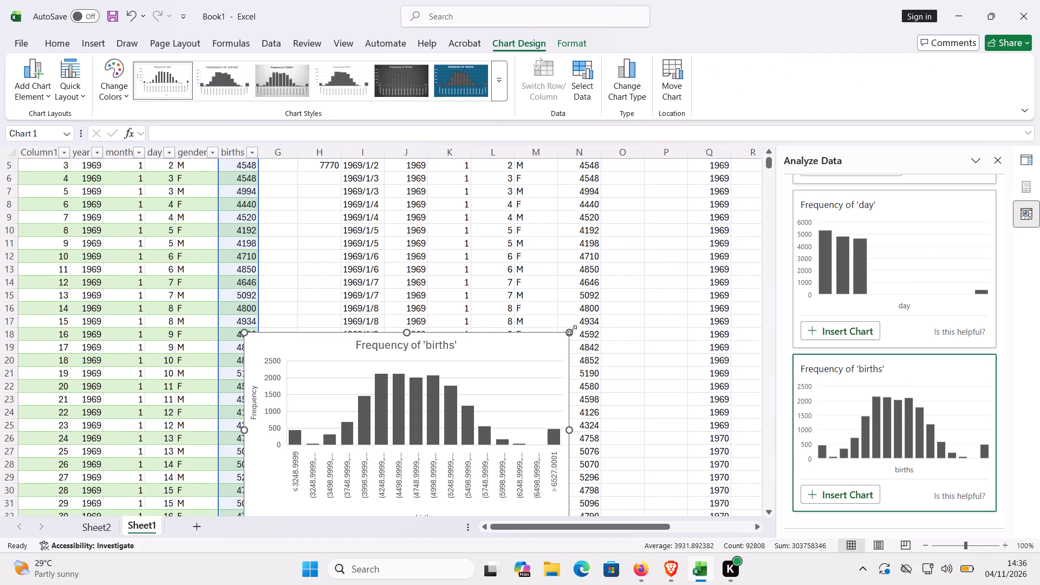
# Enlarge the "Frequency of 'births'" chart so it reaches up to about row 9 and across to column P.
pyautogui.moveTo(572, 330); pyautogui.dragTo(688, 235)
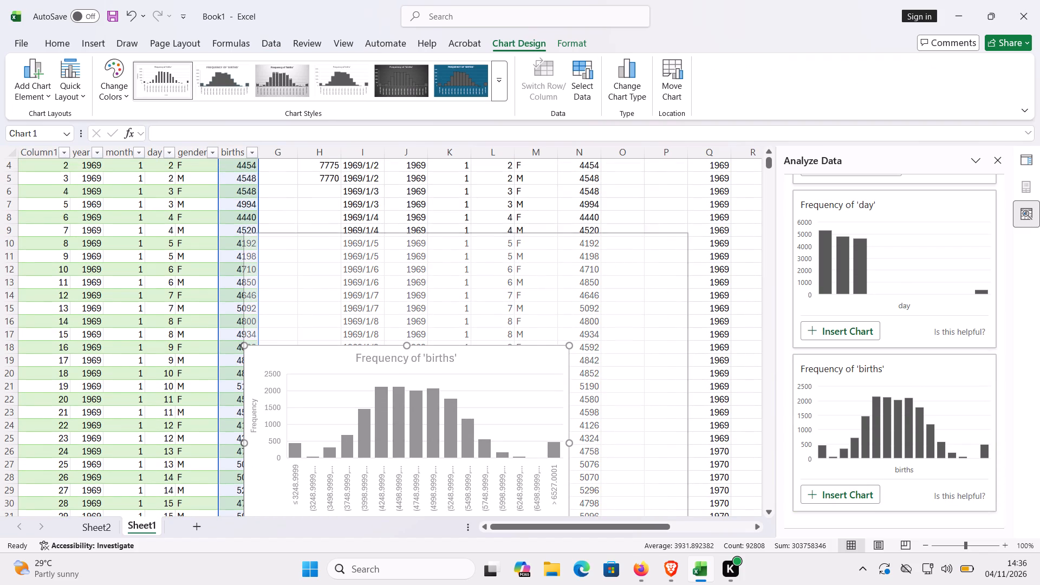
pyautogui.moveTo(688, 235); pyautogui.dragTo(693, 226)
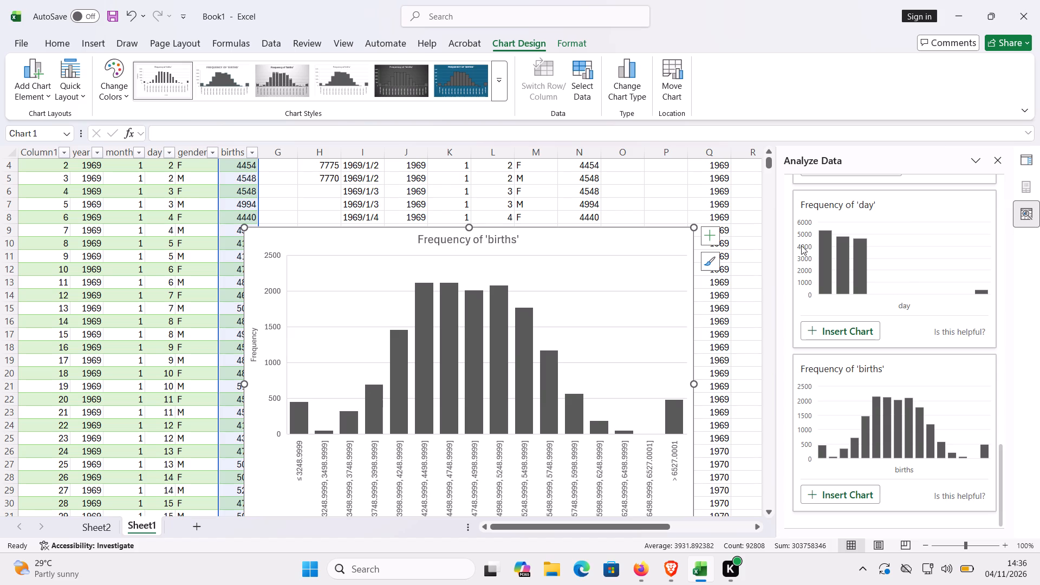
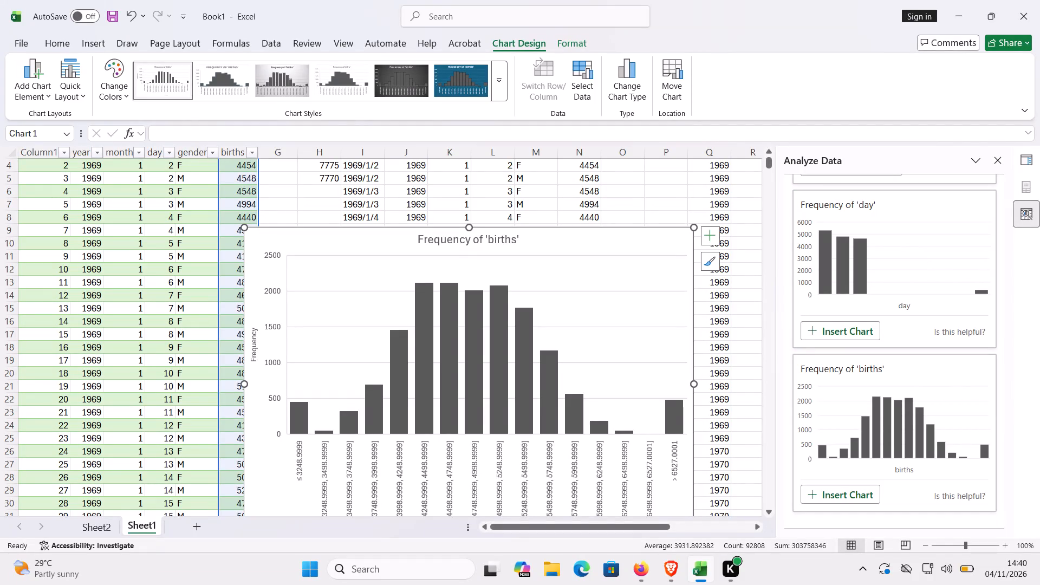
# Move the "Frequency of 'births'" chart up about five to six rows, so its bottom edge sits around row 27.
pyautogui.press('Up')
pyautogui.press('Up')
pyautogui.press('Up')
pyautogui.press('Up')
pyautogui.press('Up')
pyautogui.press('Up')
pyautogui.press('Up')
pyautogui.press('Up')
pyautogui.press('Up')
pyautogui.press('Up')
pyautogui.press('Up')
pyautogui.press('Up')
pyautogui.press('Up')
pyautogui.press('Up')
pyautogui.press('Up')
pyautogui.press('Up')
pyautogui.press('Up')
pyautogui.press('Up')
pyautogui.press('Up')
pyautogui.press('Up')
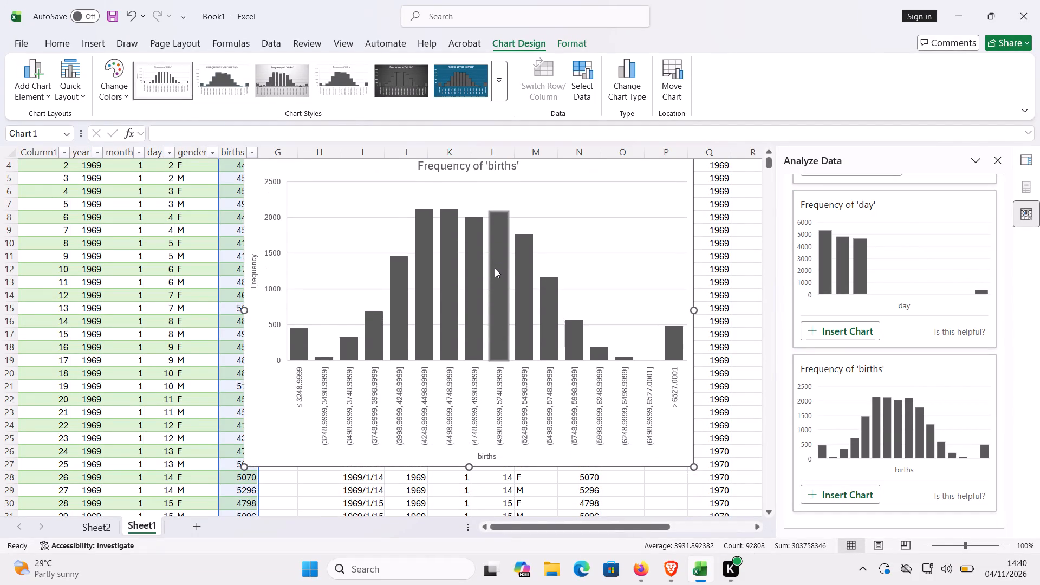
# Apply the chart style with a solid blue background and adjoining bars to the "Frequency of 'births'" chart.
pyautogui.click(505, 76)
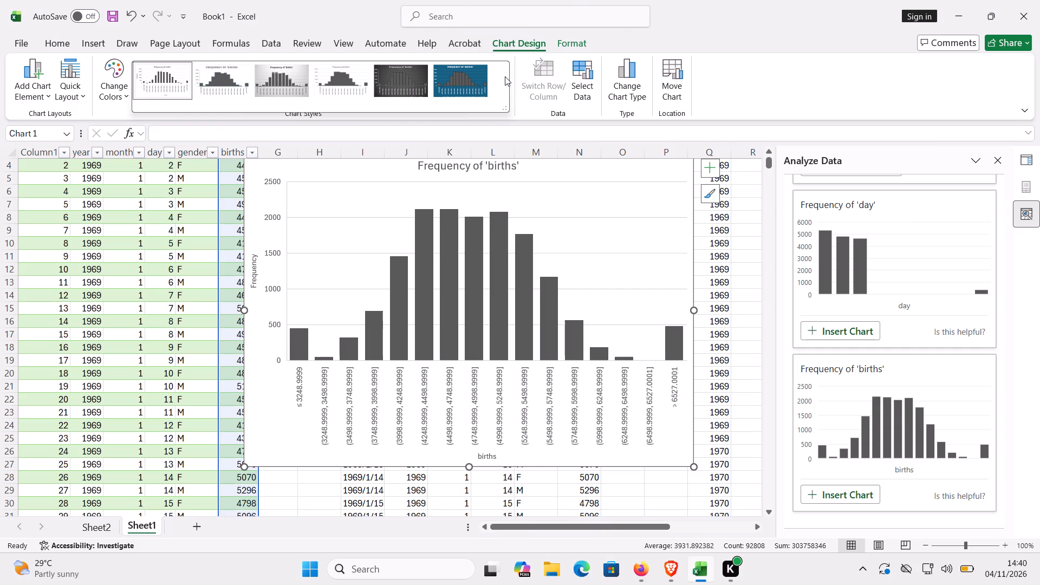
pyautogui.click(505, 76)
pyautogui.click(451, 79)
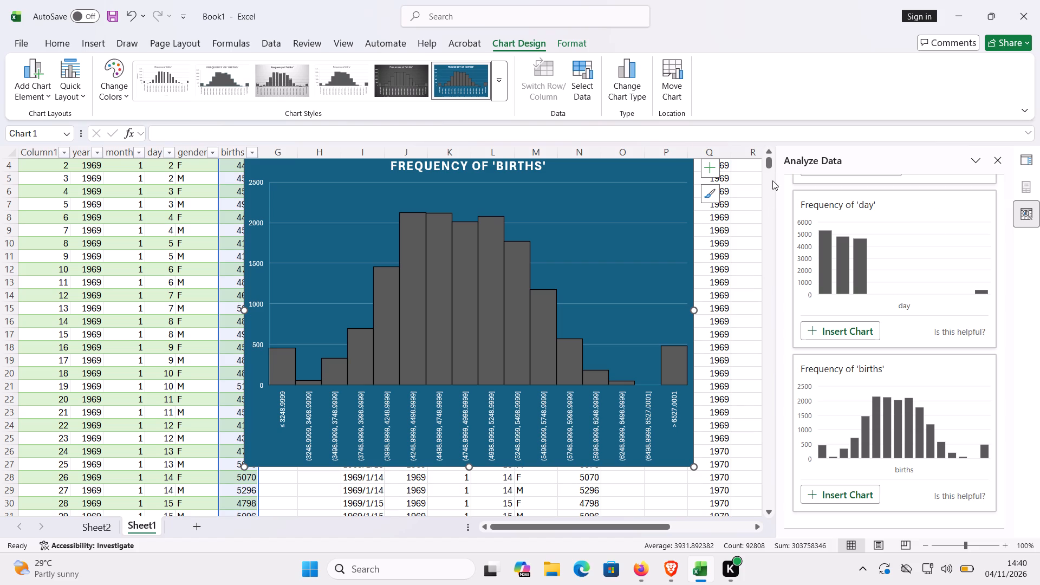
# Recolour the births chart with the green Monochromatic Palette 3.
pyautogui.click(716, 188)
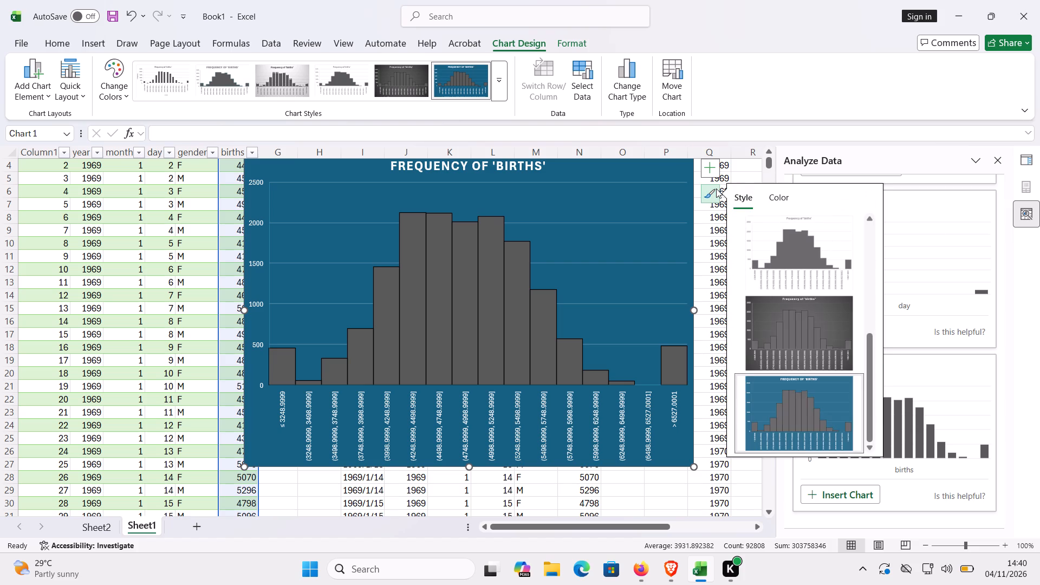
pyautogui.click(872, 243)
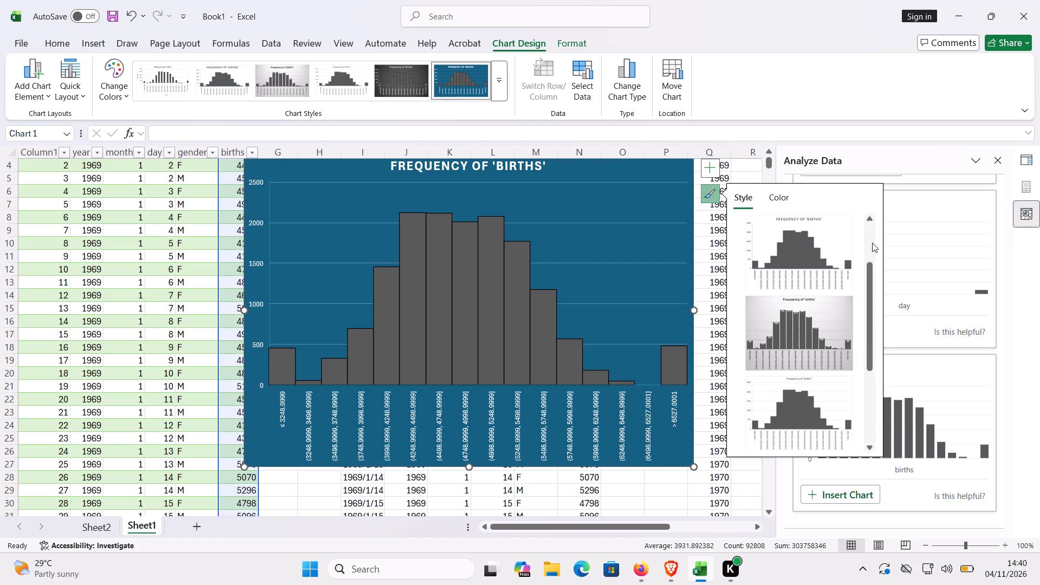
pyautogui.click(872, 243)
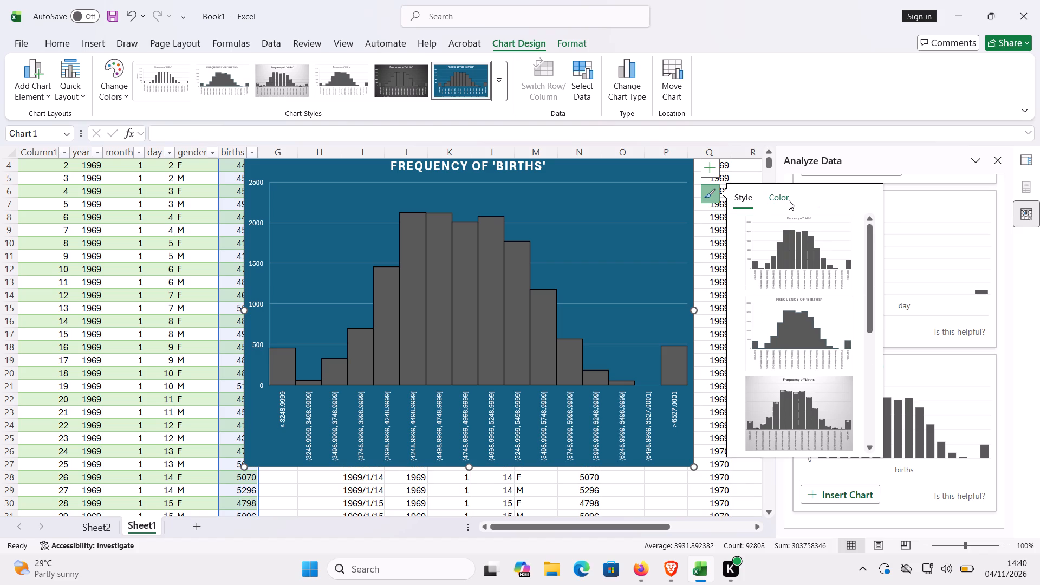
pyautogui.click(789, 200)
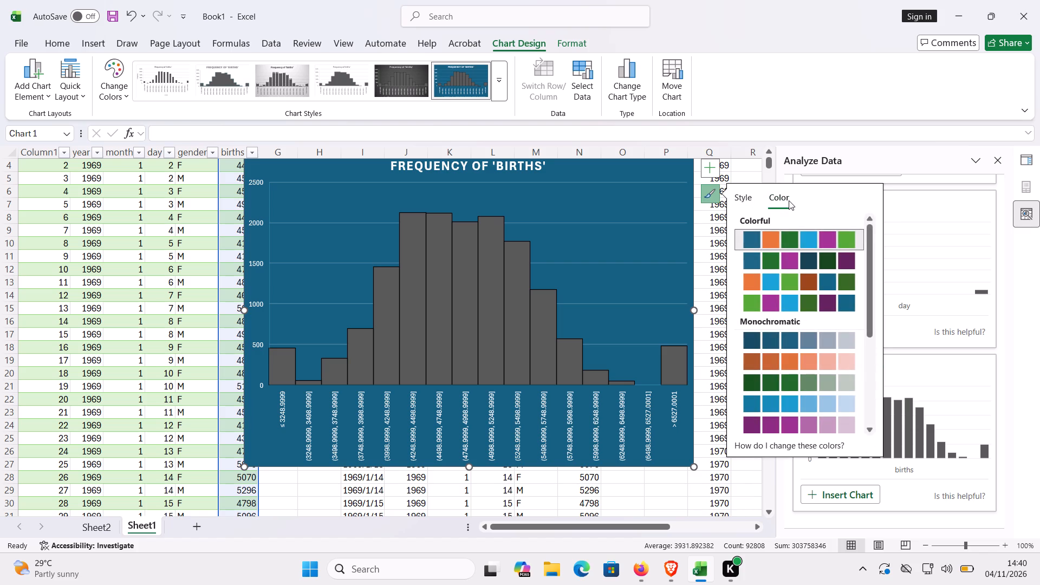
pyautogui.click(756, 308)
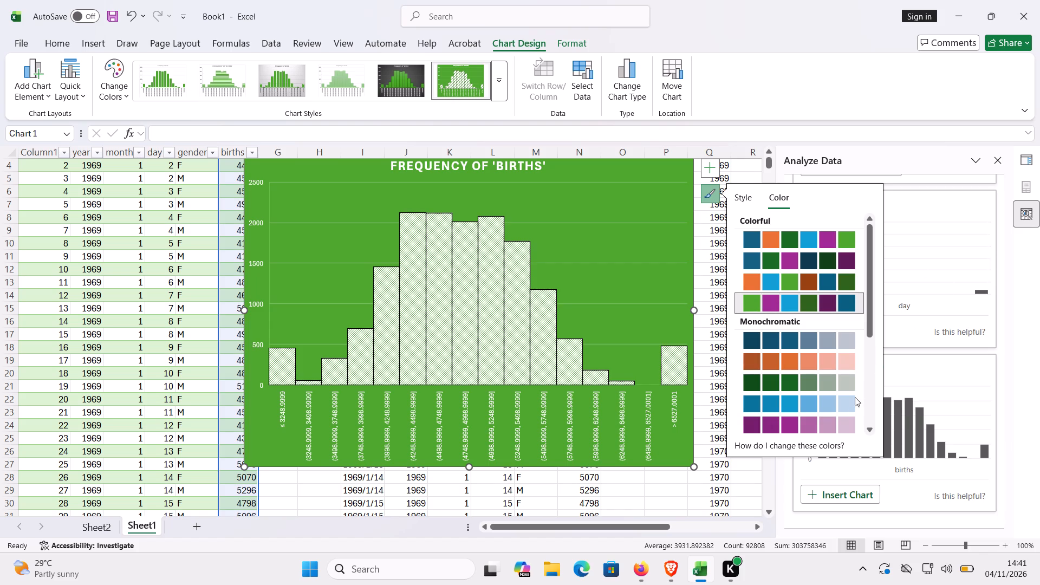
pyautogui.click(825, 385)
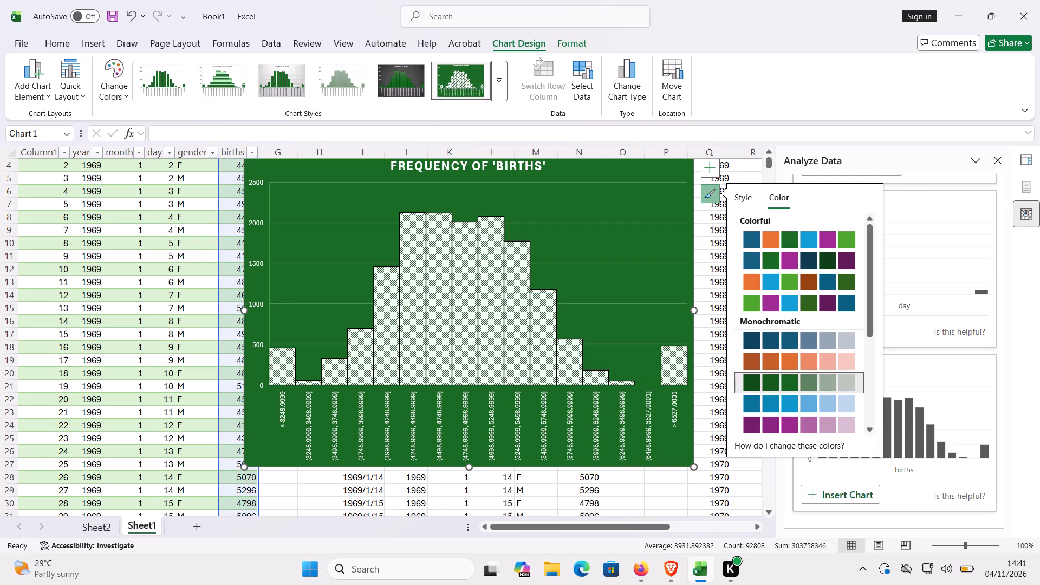
# Move the births chart to a new sheet named Chart1.
pyautogui.click(665, 88)
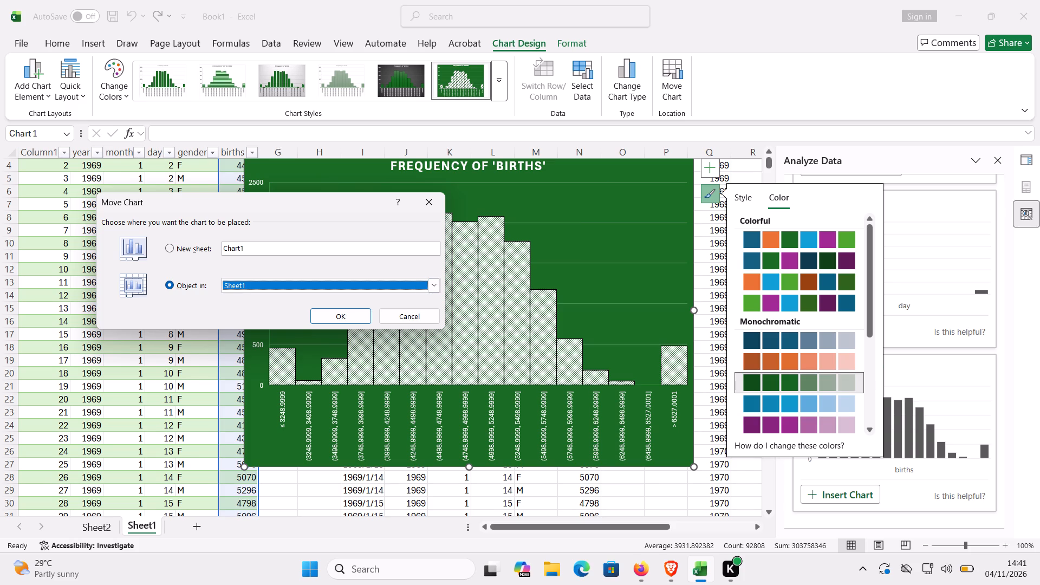
pyautogui.click(172, 248)
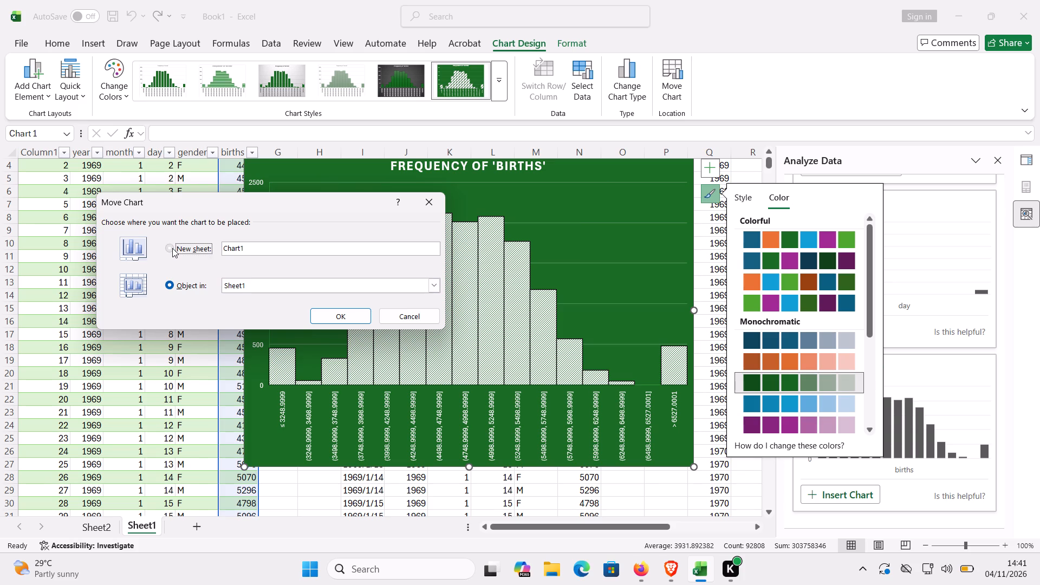
pyautogui.click(350, 313)
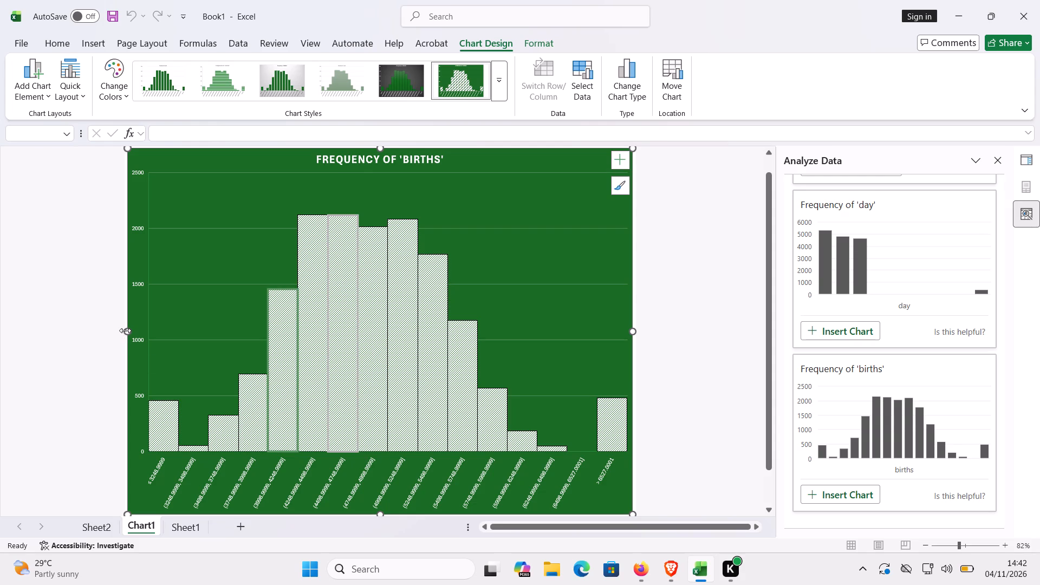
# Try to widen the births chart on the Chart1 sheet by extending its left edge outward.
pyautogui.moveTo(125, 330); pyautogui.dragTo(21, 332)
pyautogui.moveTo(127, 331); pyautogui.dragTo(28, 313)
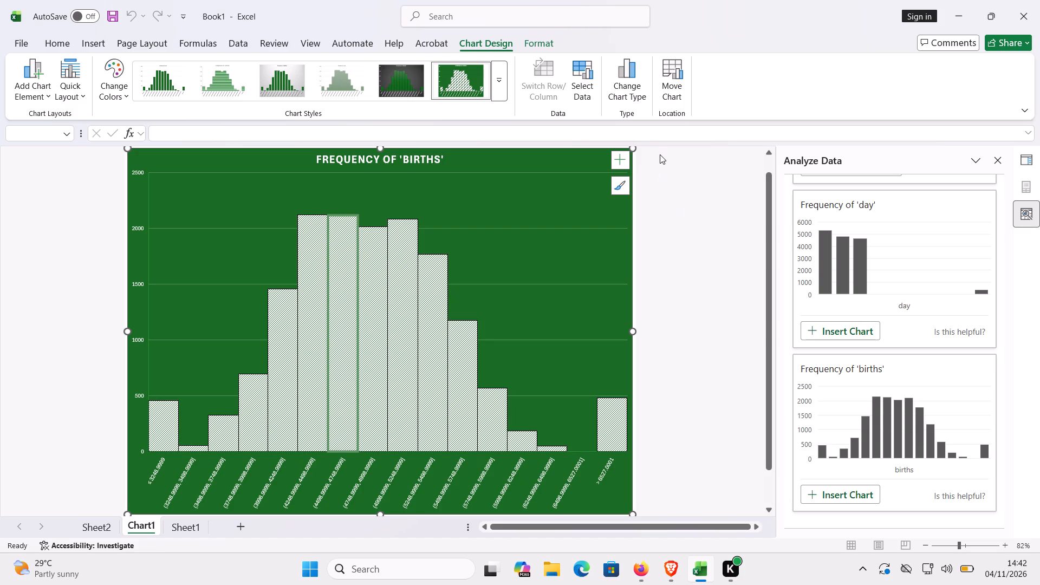
# Check the available chart elements and reapply the green-background style with hatched bars to the births chart.
pyautogui.click(617, 166)
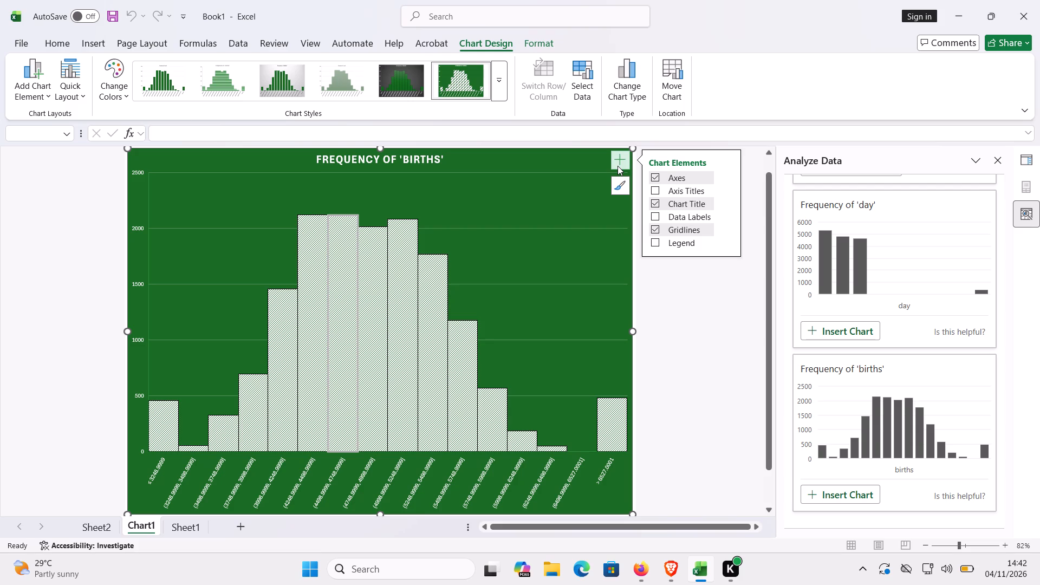
pyautogui.click(621, 184)
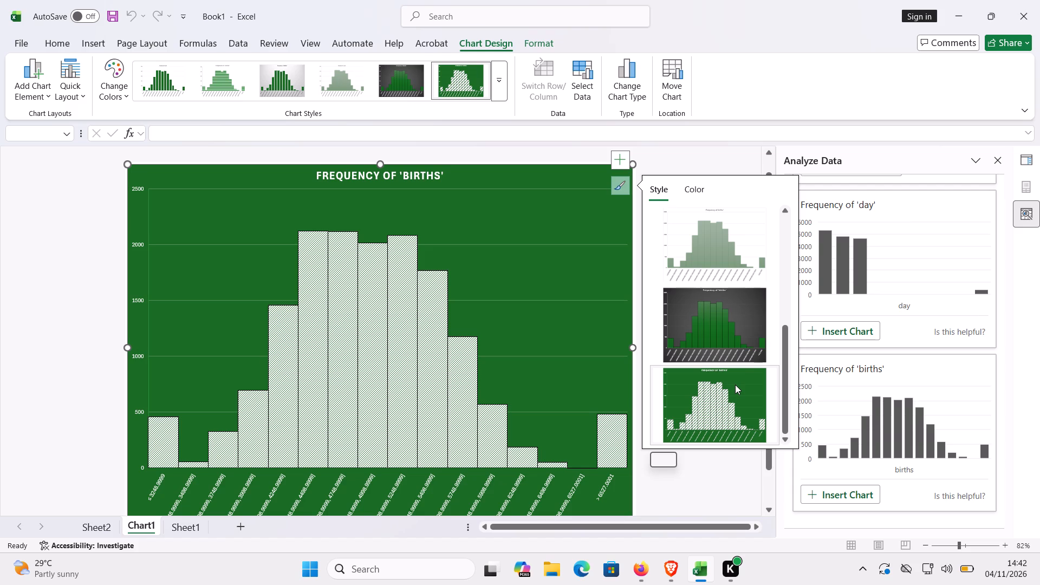
pyautogui.click(753, 374)
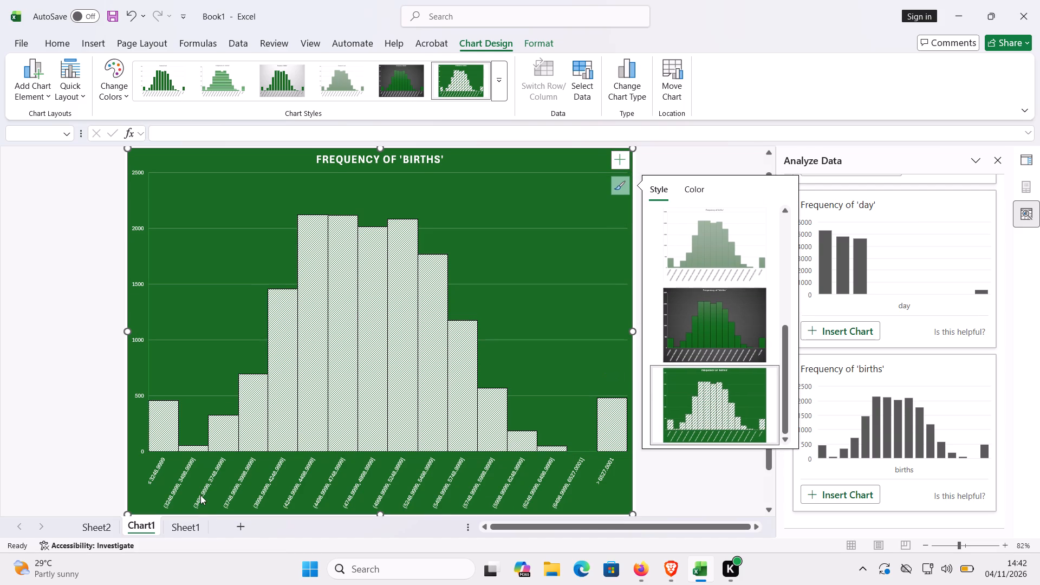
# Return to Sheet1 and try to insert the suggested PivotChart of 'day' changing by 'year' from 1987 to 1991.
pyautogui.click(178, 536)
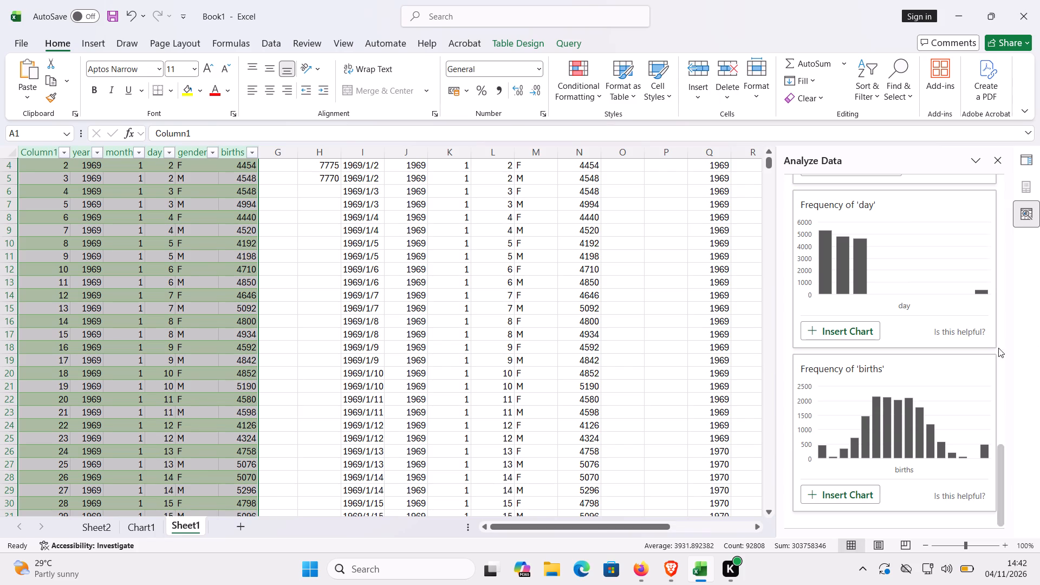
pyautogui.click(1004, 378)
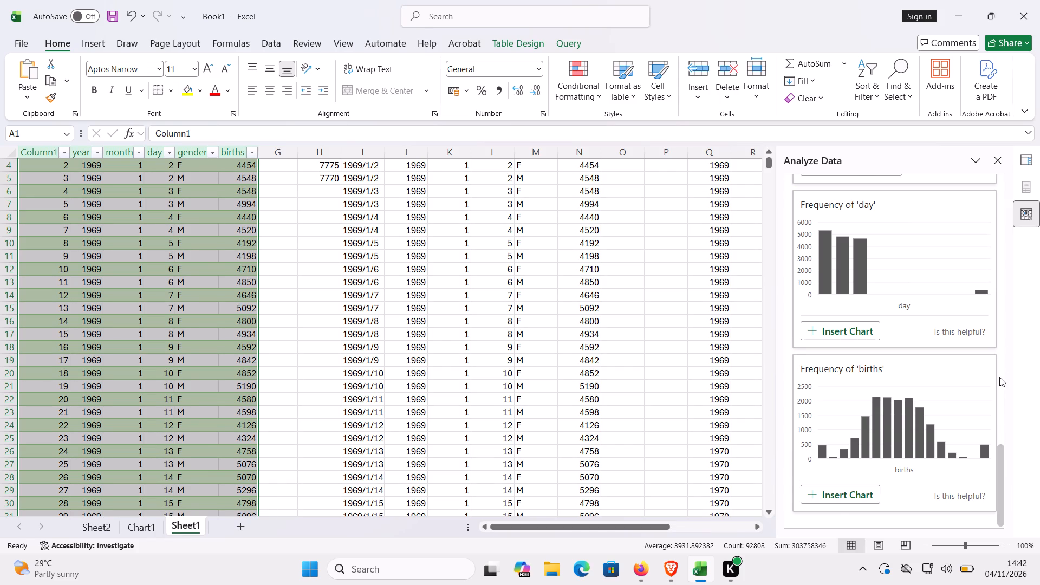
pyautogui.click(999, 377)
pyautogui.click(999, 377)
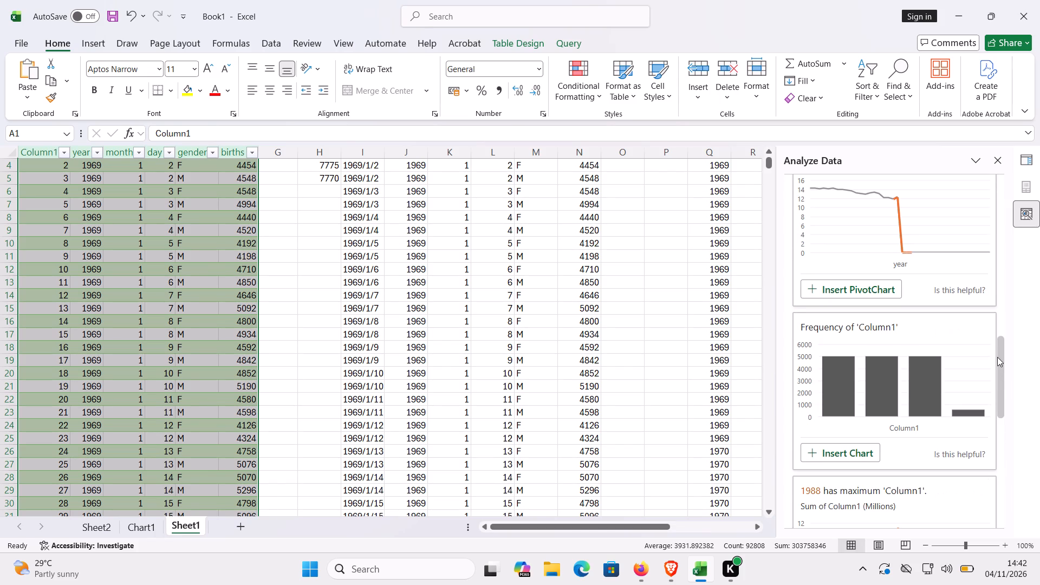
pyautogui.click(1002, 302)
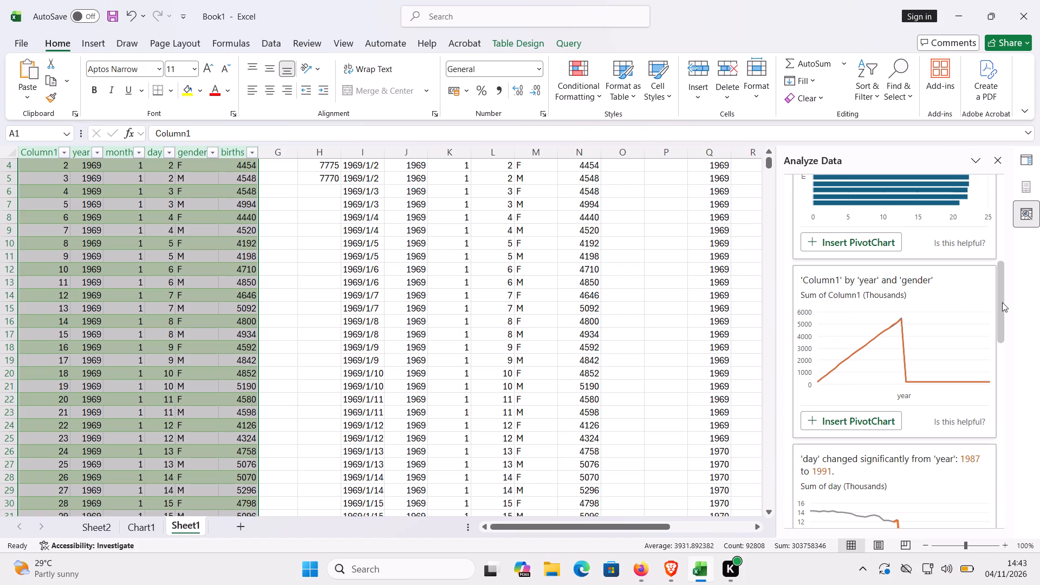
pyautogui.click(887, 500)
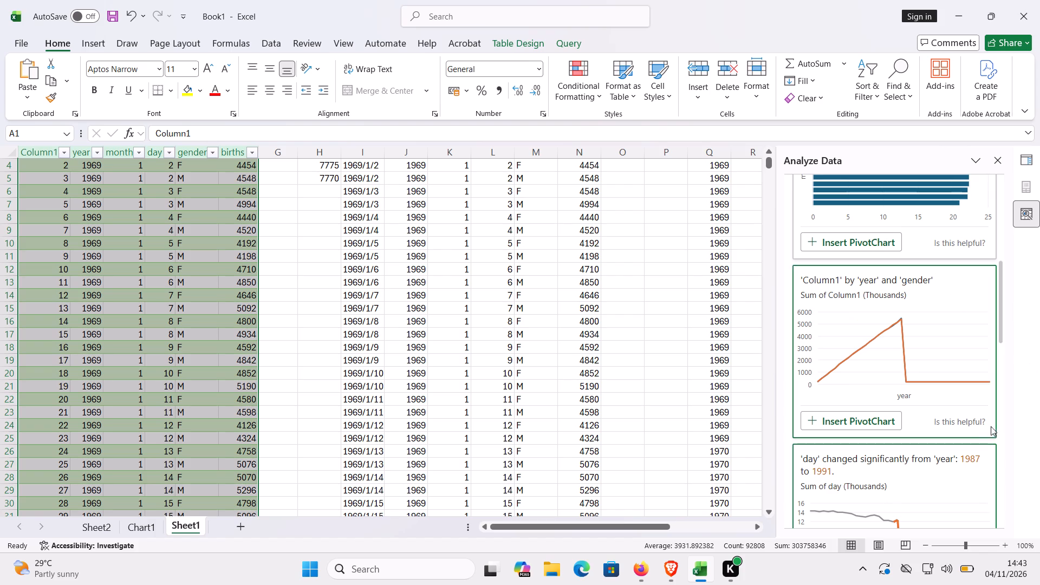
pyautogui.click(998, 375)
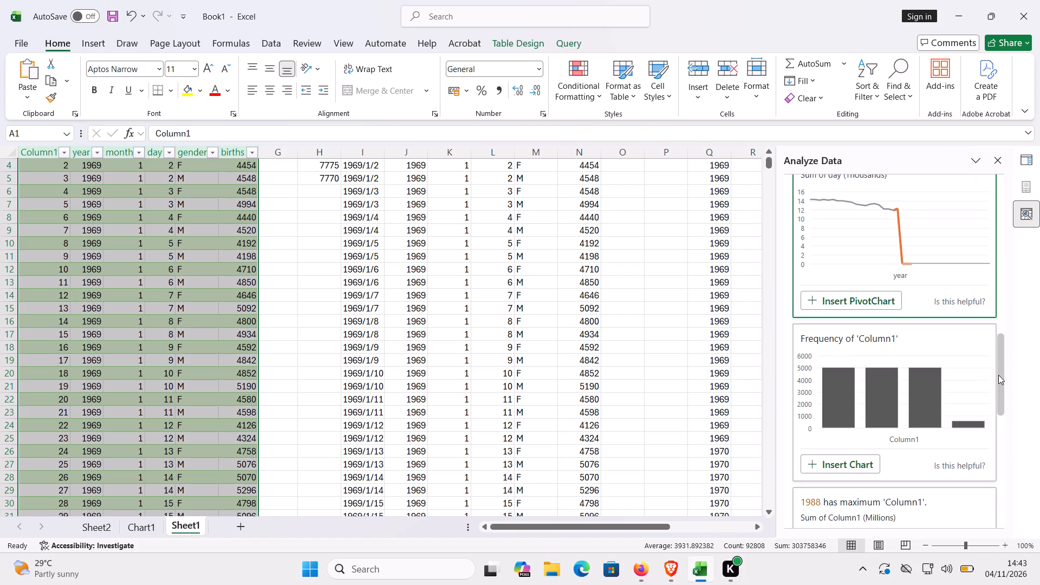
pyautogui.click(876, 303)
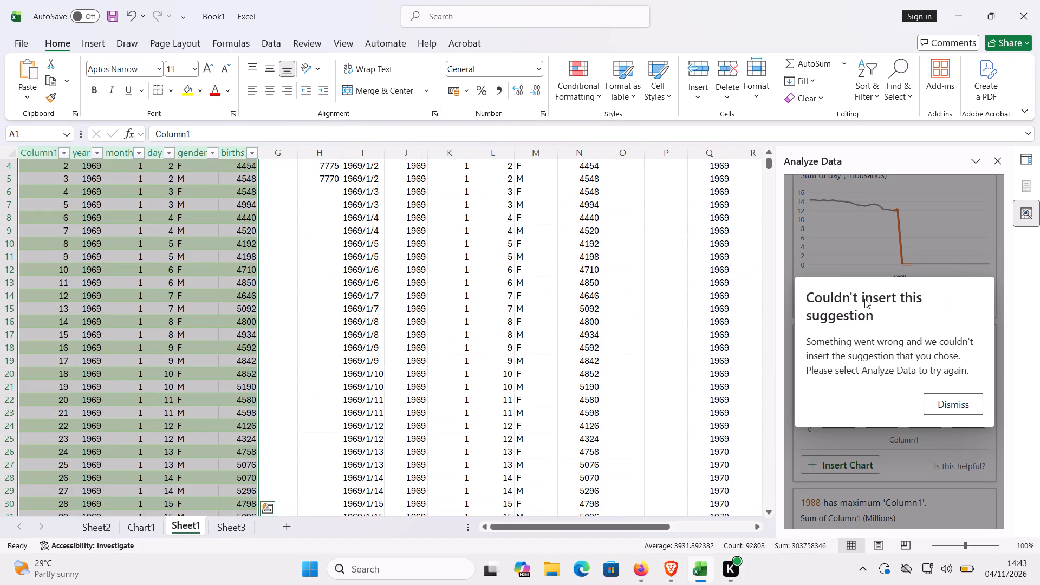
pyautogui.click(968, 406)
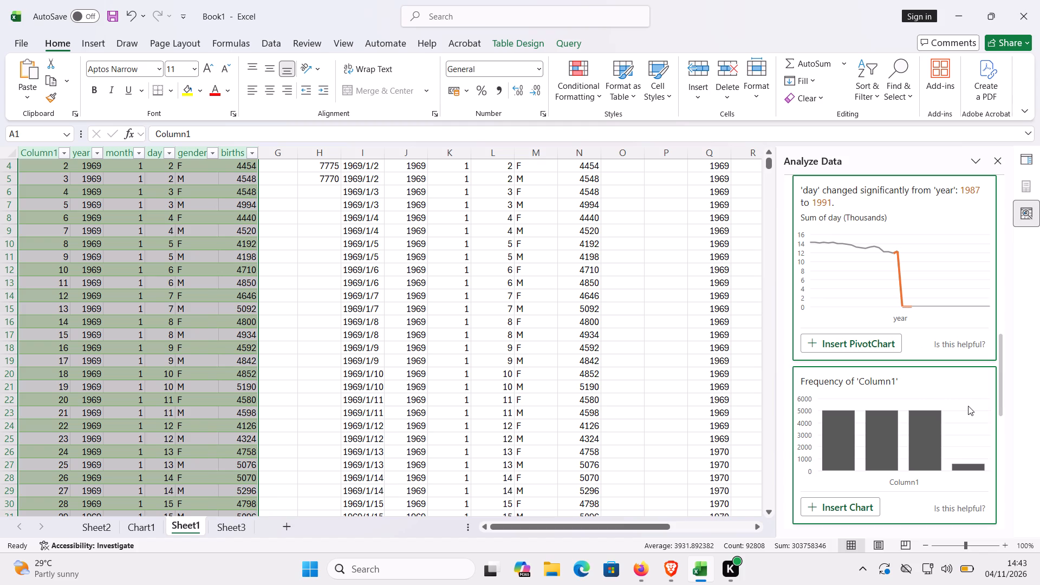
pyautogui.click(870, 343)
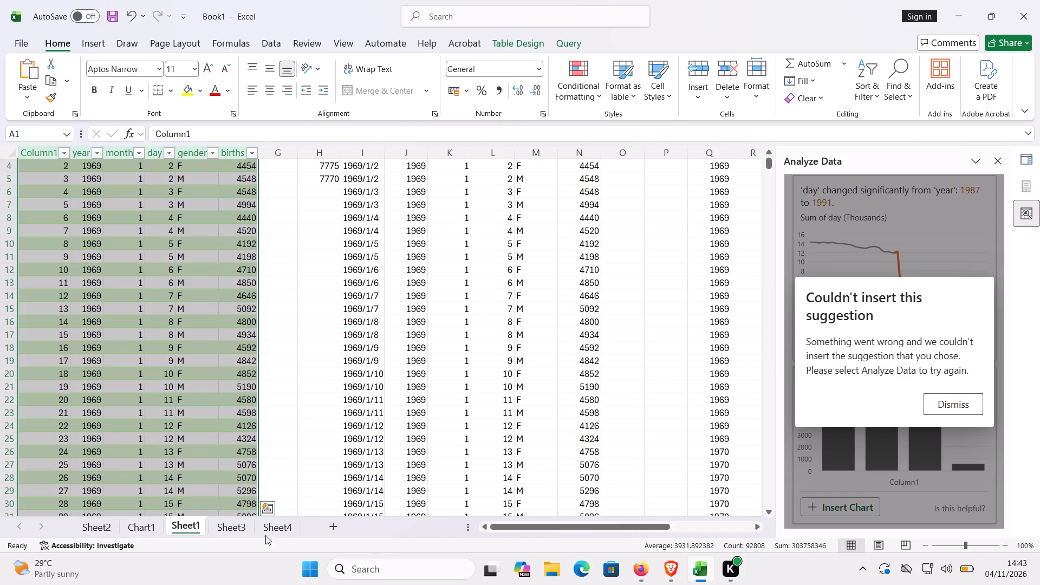
# Check the blank sheets Sheet3 and Sheet4, and permanently delete Sheet3.
pyautogui.click(235, 530)
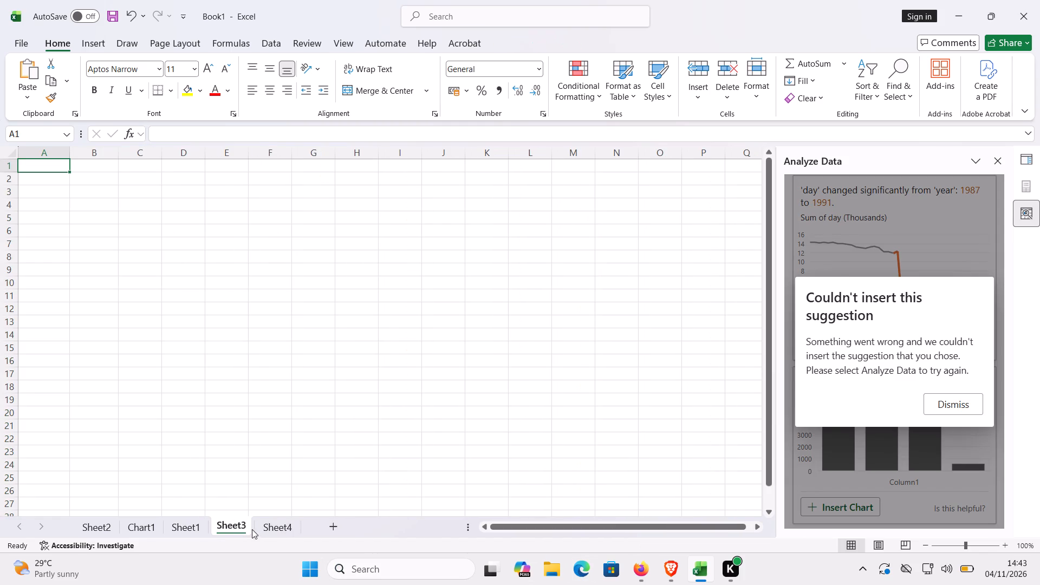
pyautogui.click(266, 535)
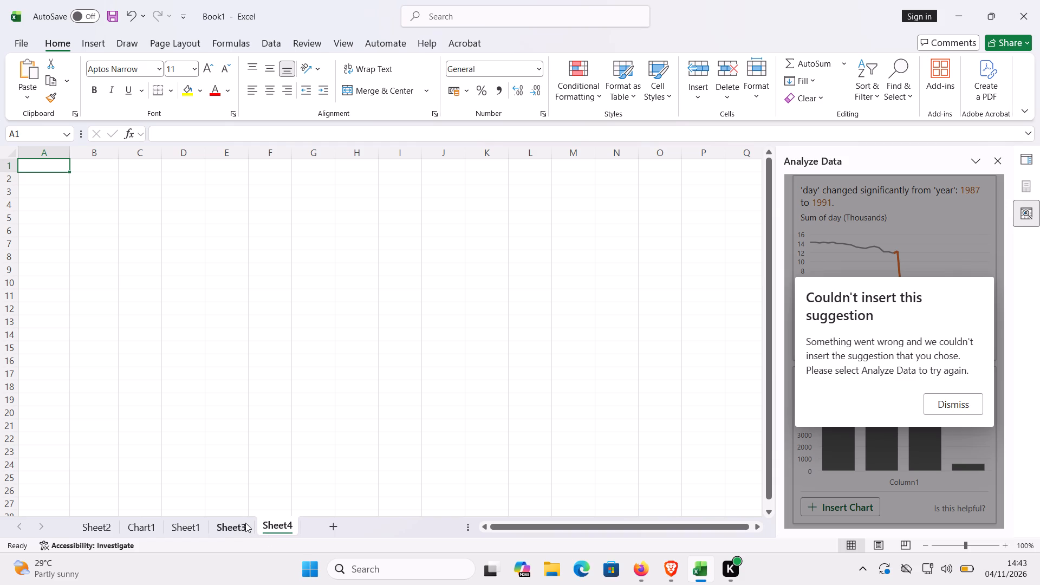
pyautogui.click(245, 523)
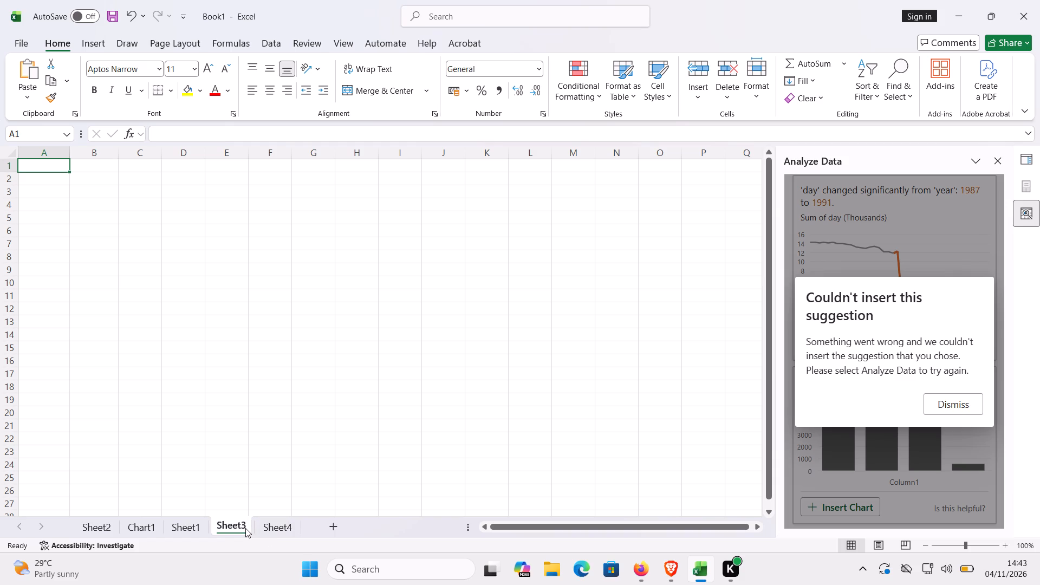
pyautogui.click(245, 528)
pyautogui.rightClick(245, 528)
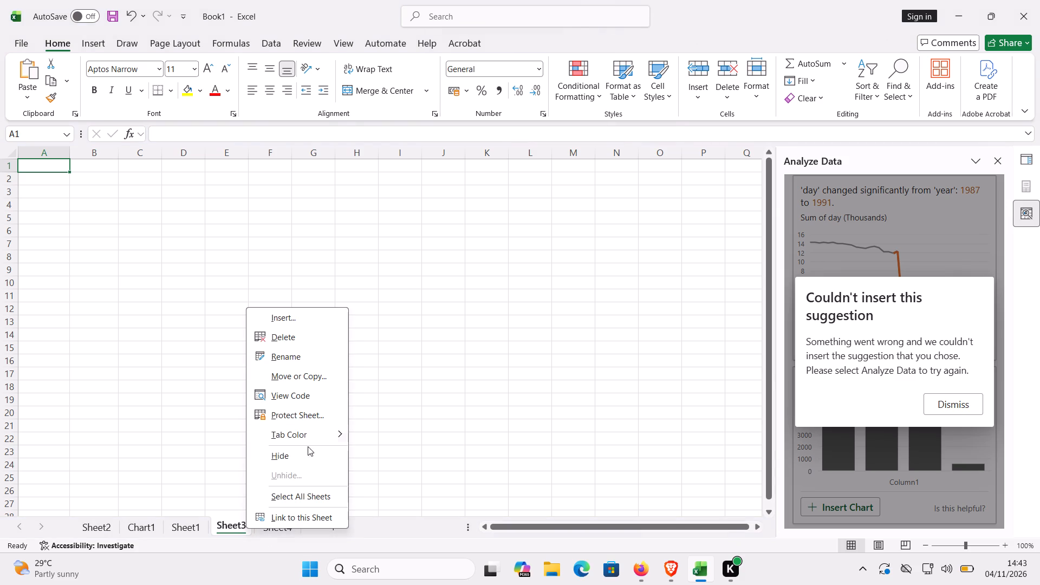
pyautogui.click(295, 341)
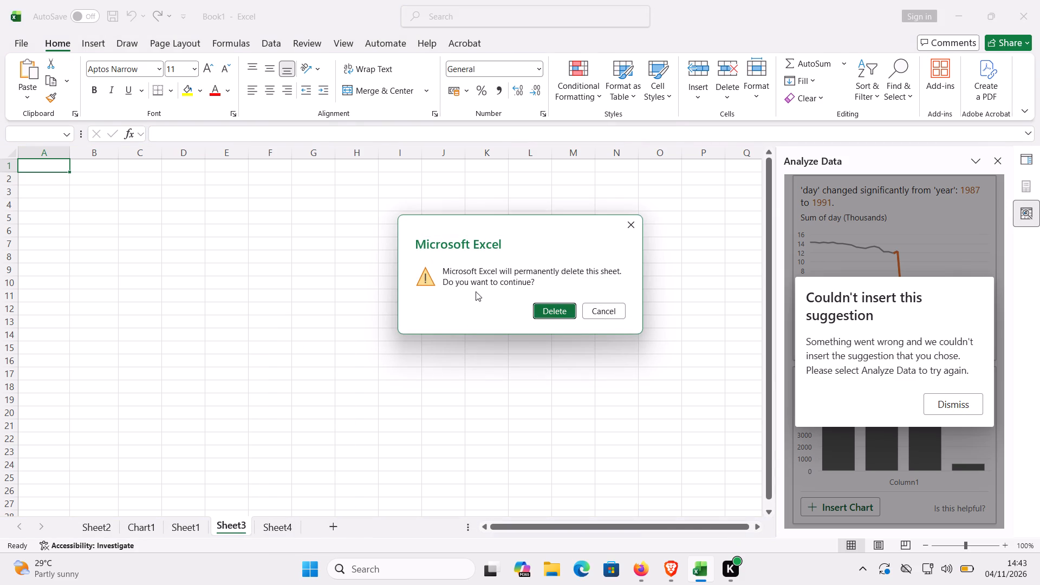
pyautogui.click(548, 308)
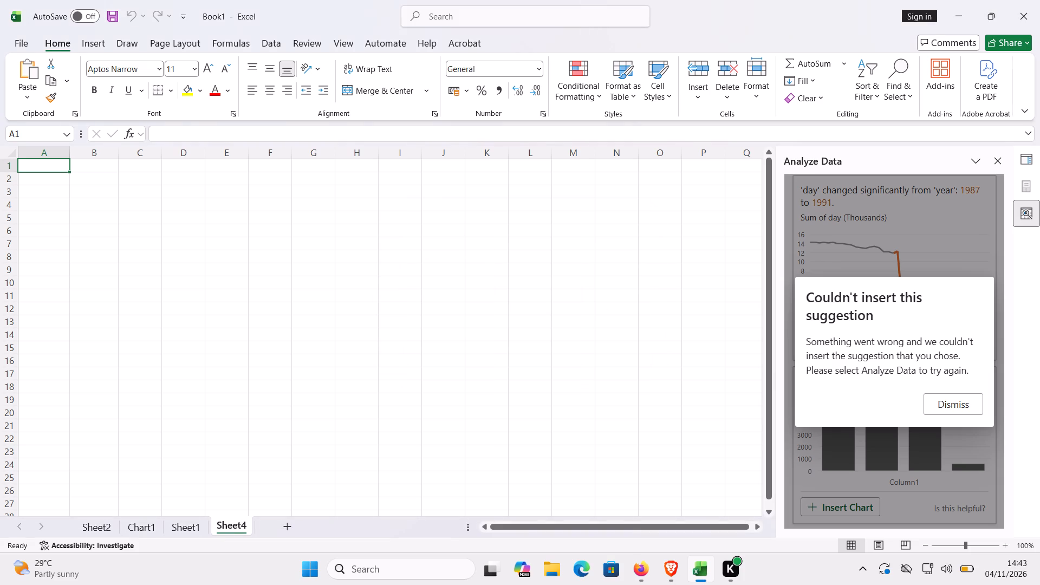
# Dismiss the insertion error and return to the suggestion about 'day' changing from 1987 to 1991.
pyautogui.click(951, 388)
pyautogui.click(950, 404)
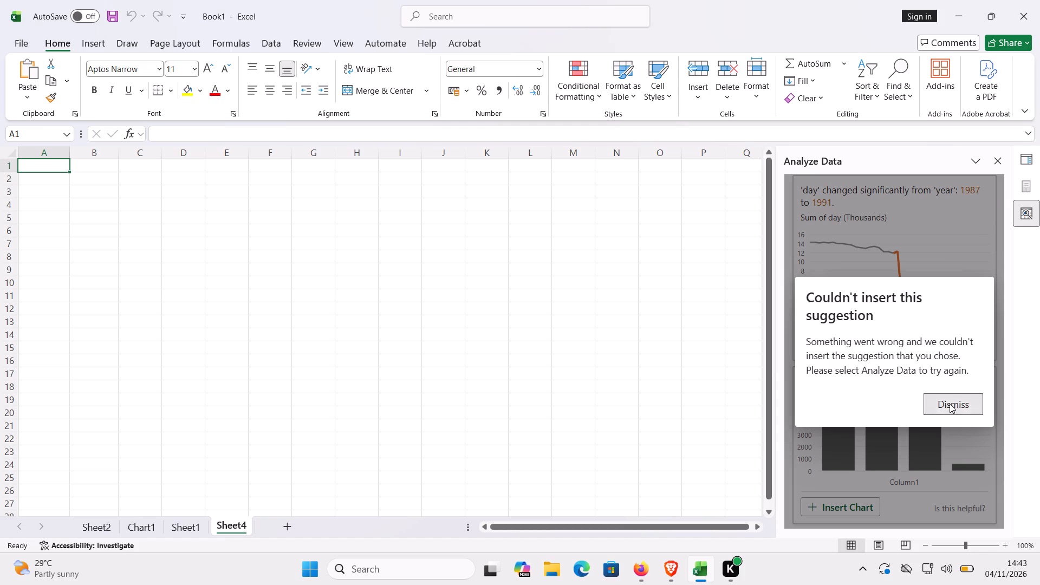
pyautogui.click(878, 295)
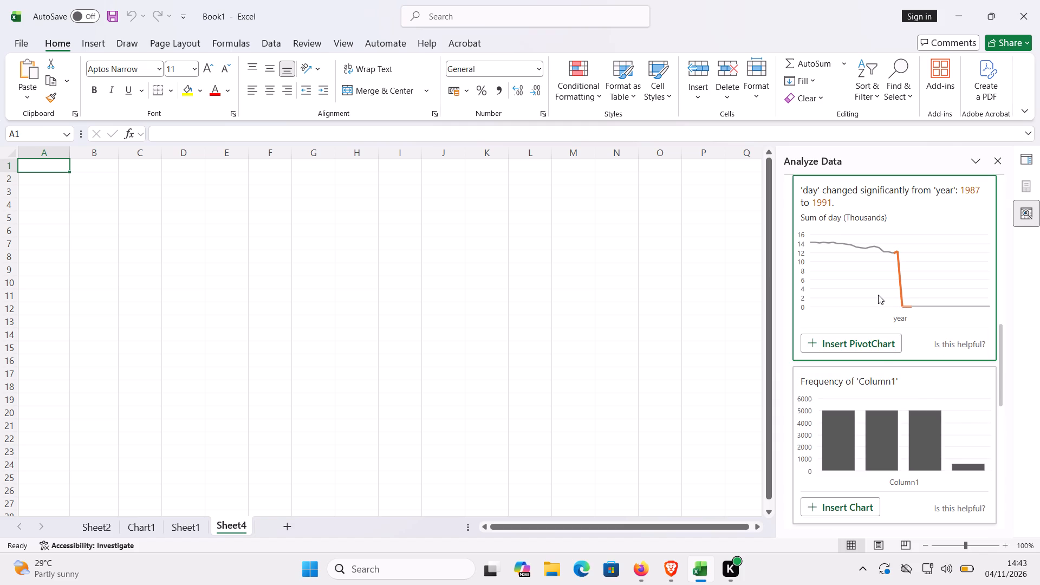
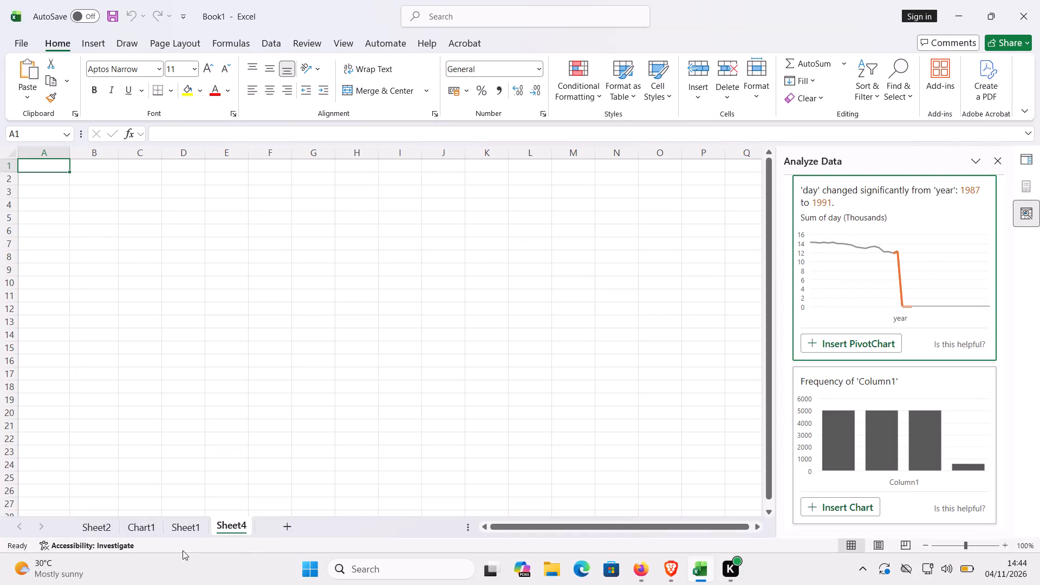
# Return to Sheet1 and group the births table's columns, from Column1 through births, into an outline by columns.
pyautogui.click(184, 533)
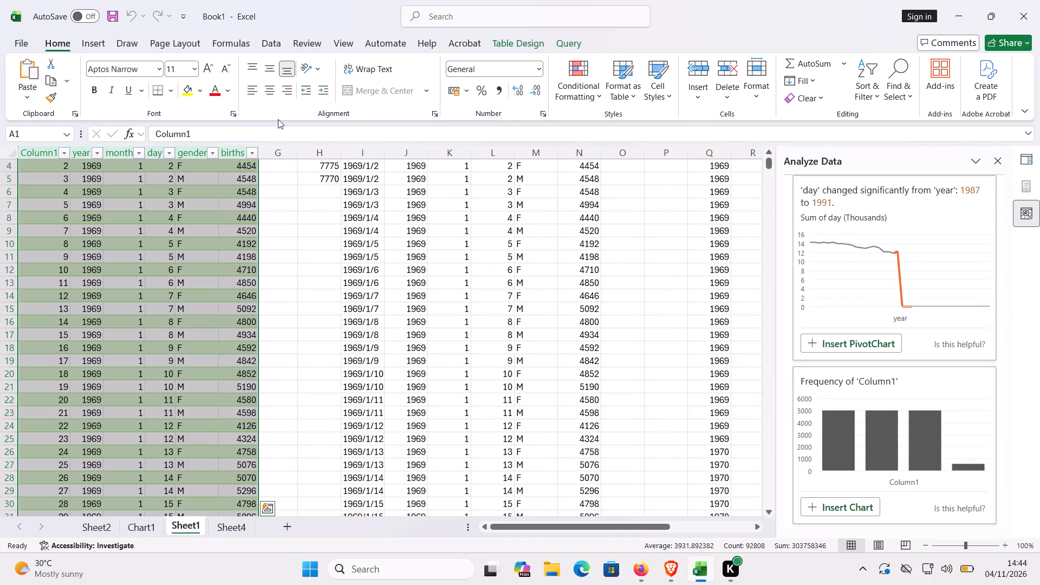
pyautogui.click(271, 46)
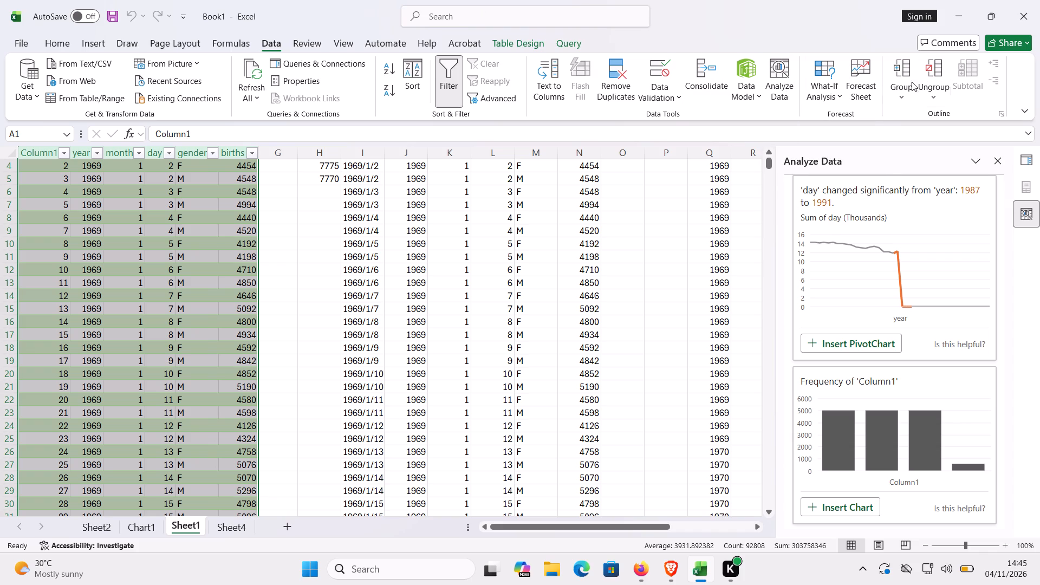
pyautogui.click(901, 94)
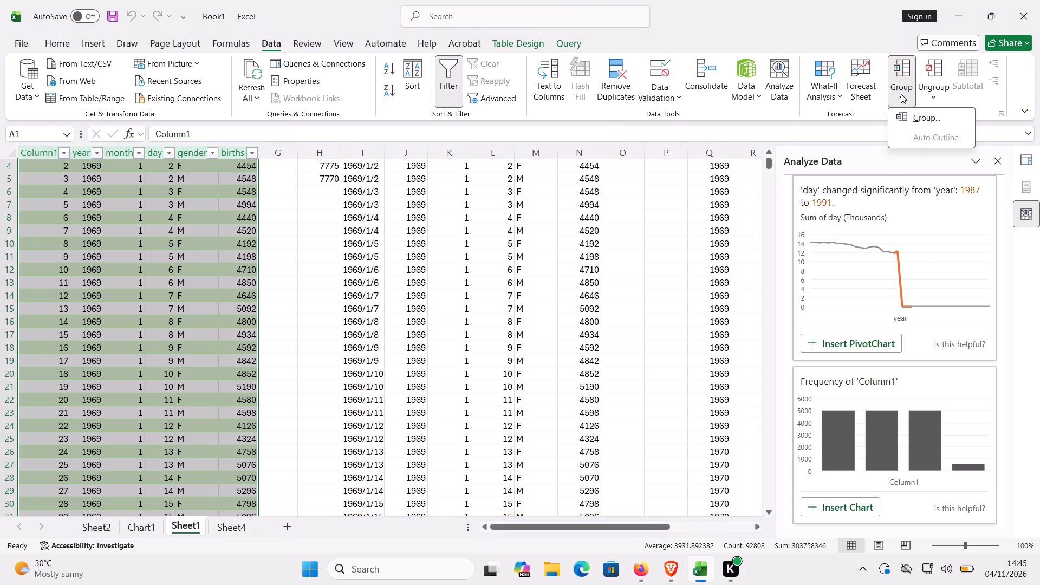
pyautogui.click(928, 121)
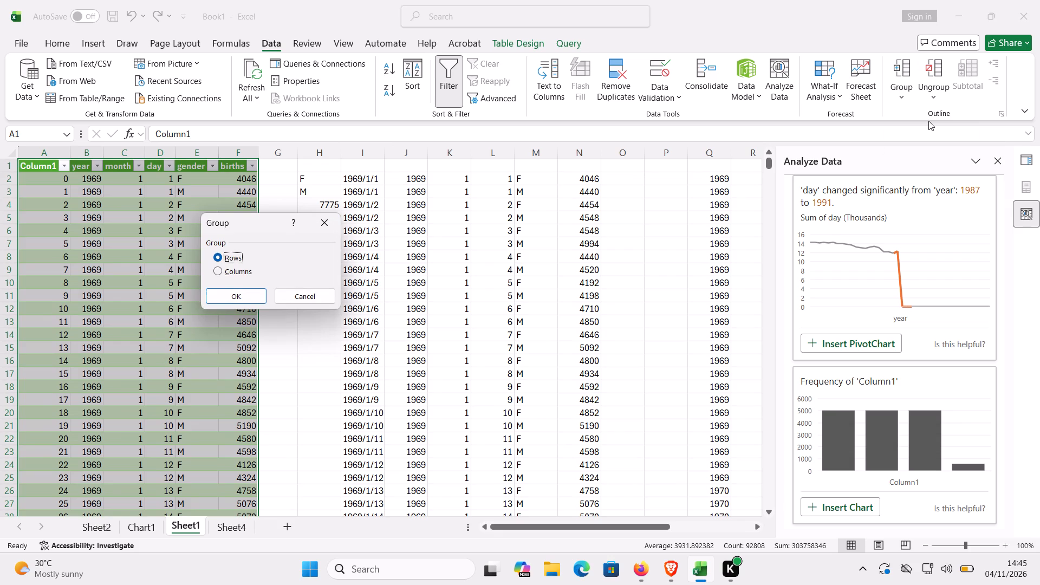
pyautogui.click(214, 269)
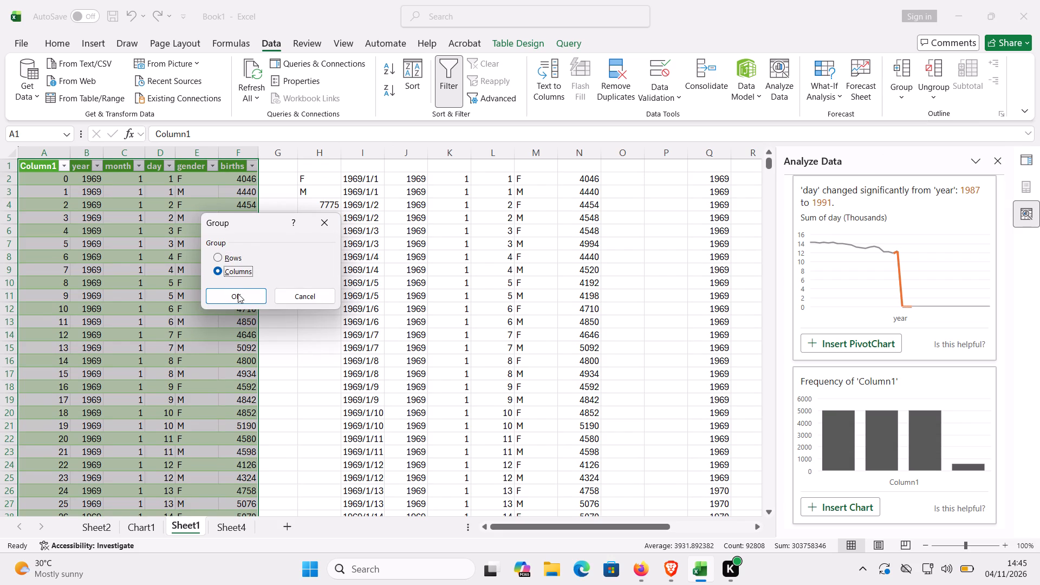
pyautogui.click(238, 294)
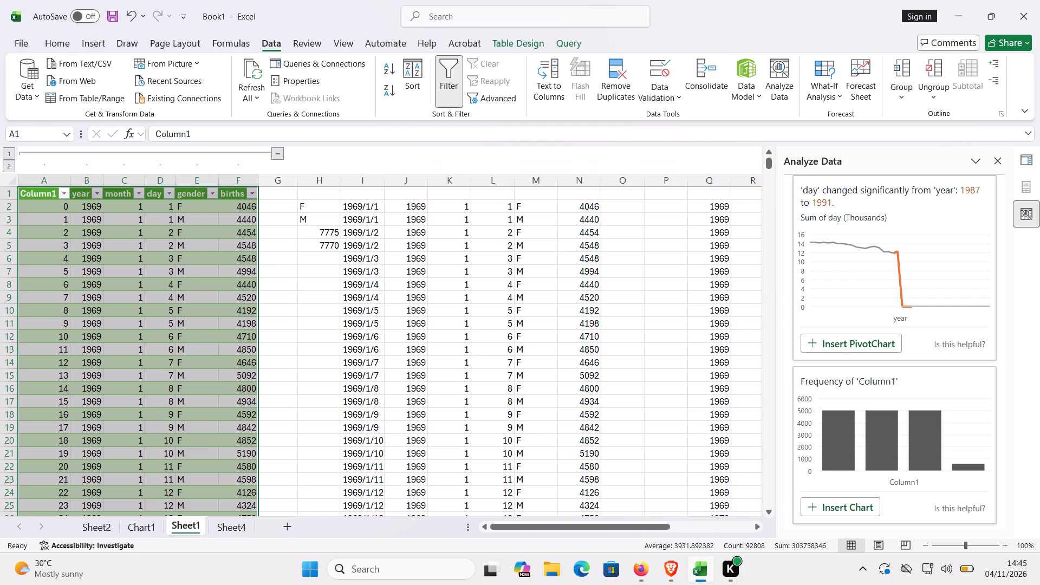
pyautogui.click(238, 294)
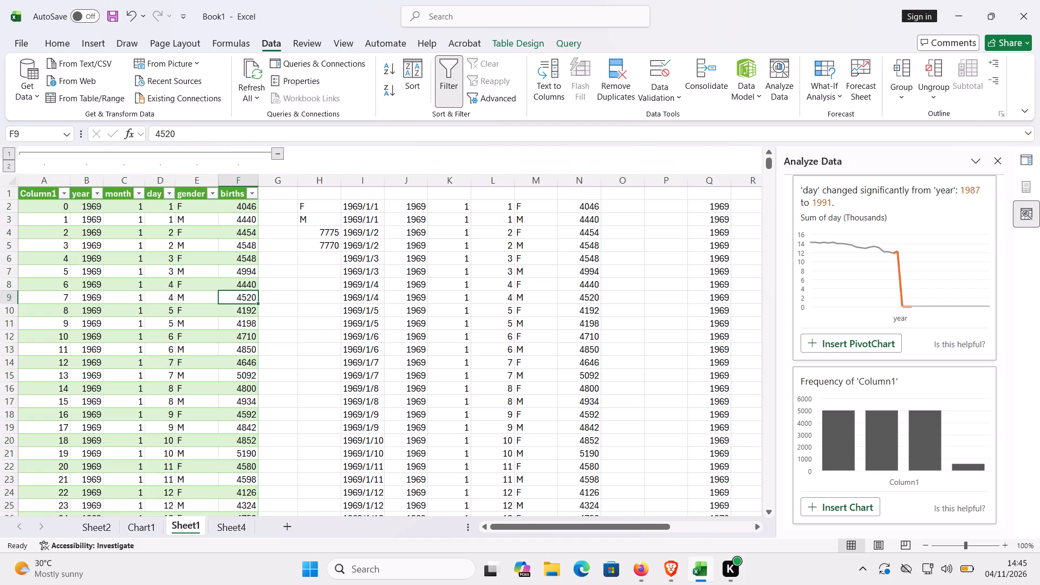
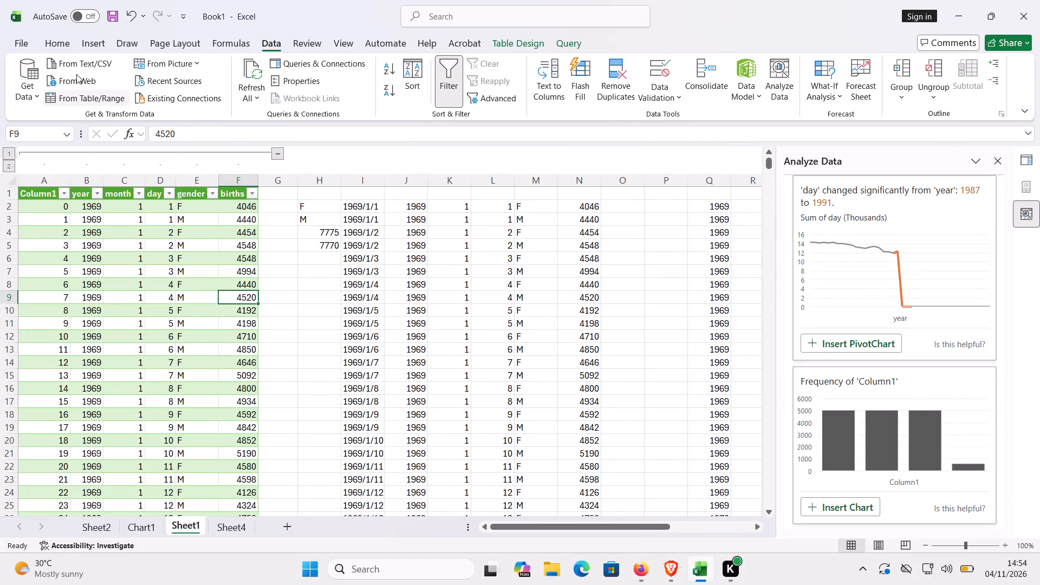
# In the ribbon customization options, find Form among the commands not in the ribbon and try adding it to the Data tab.
pyautogui.click(30, 39)
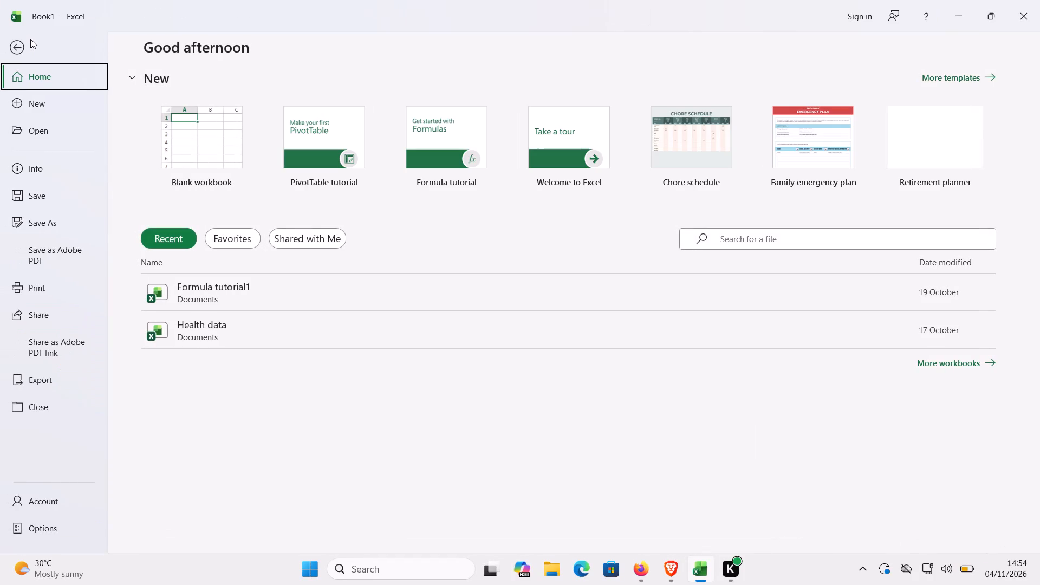
pyautogui.click(44, 527)
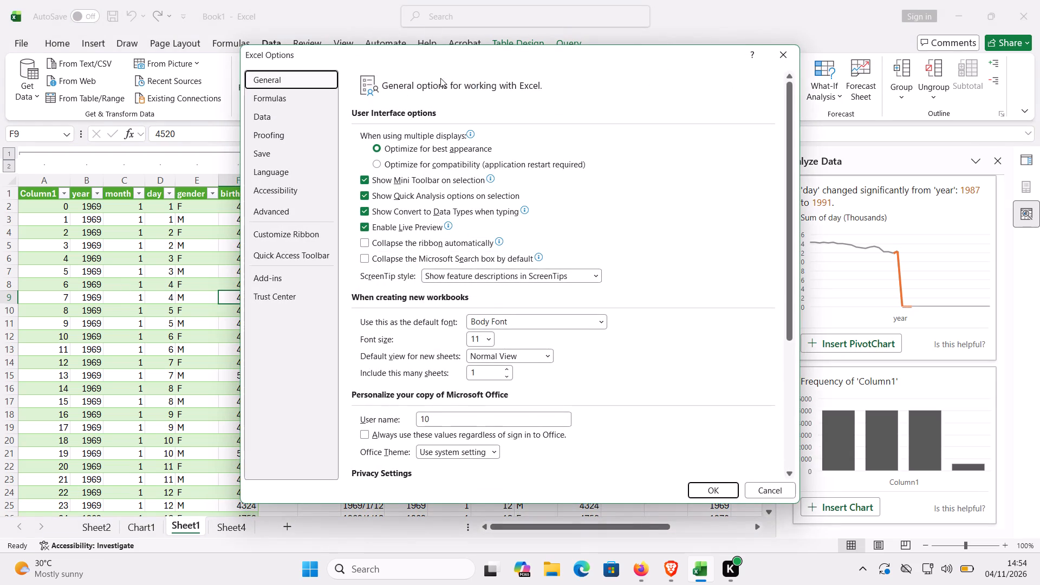
pyautogui.click(291, 233)
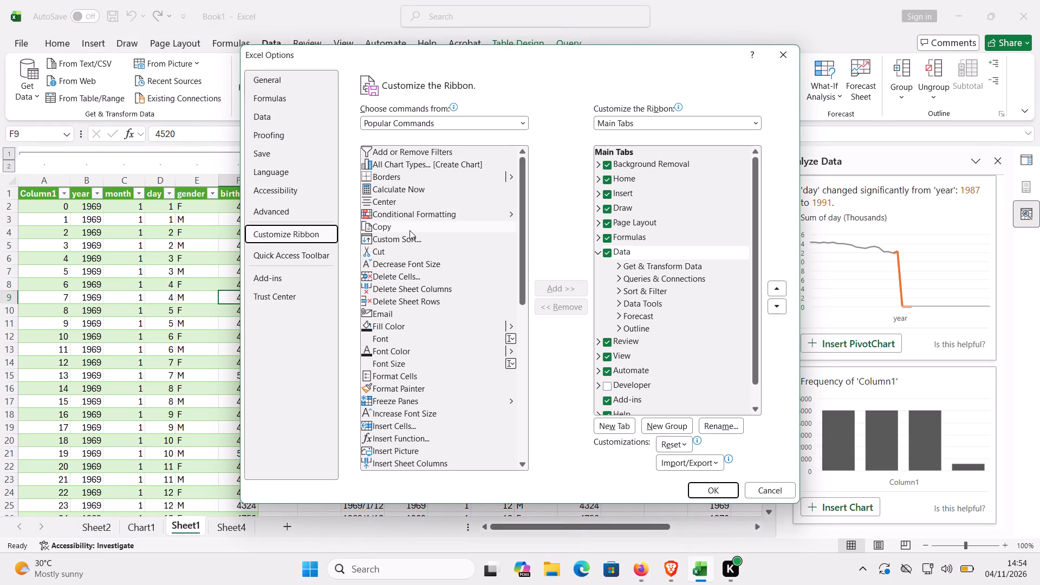
pyautogui.click(453, 119)
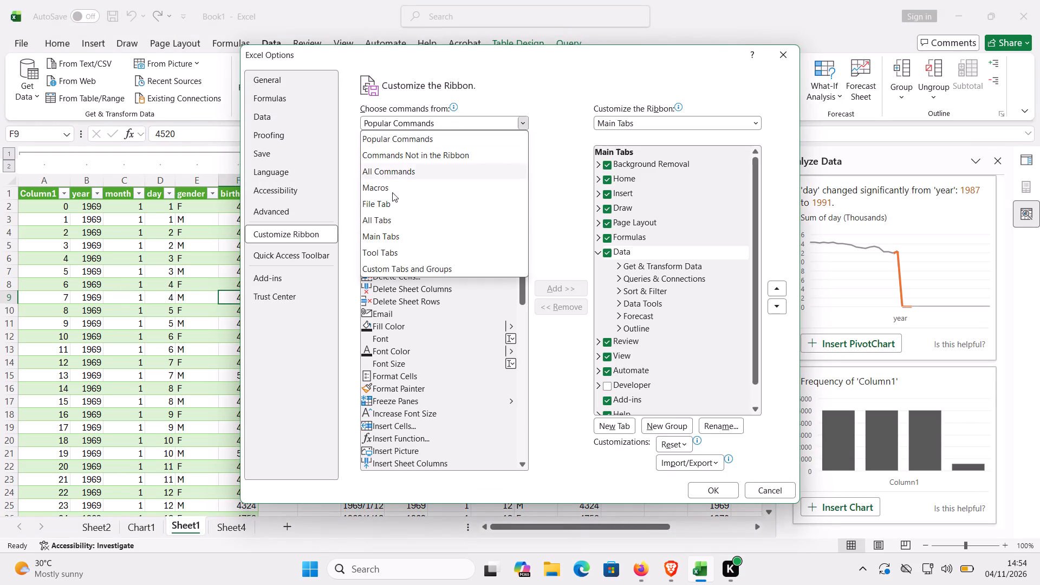
pyautogui.click(389, 158)
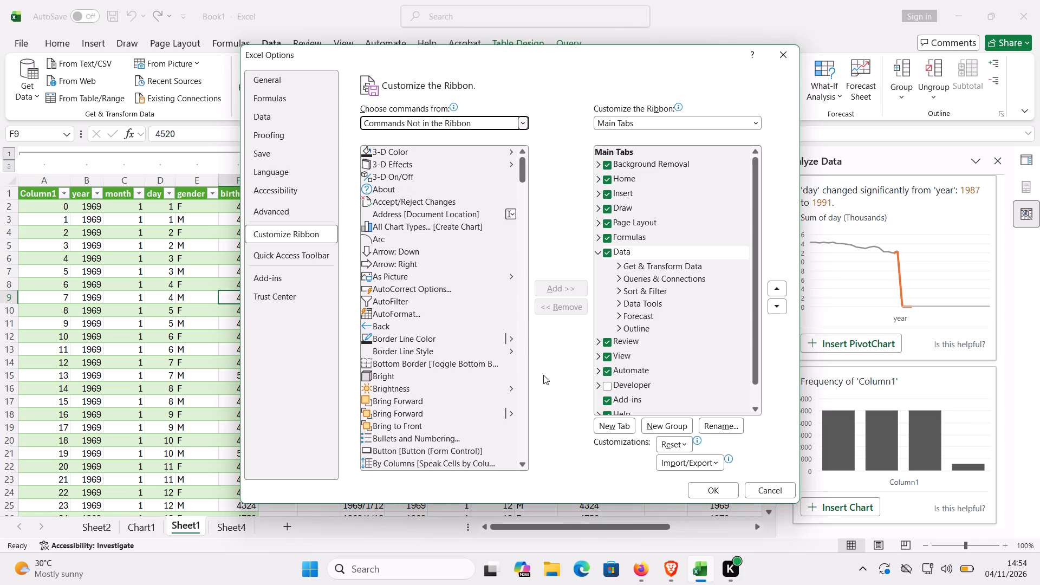
pyautogui.click(525, 398)
pyautogui.click(525, 398)
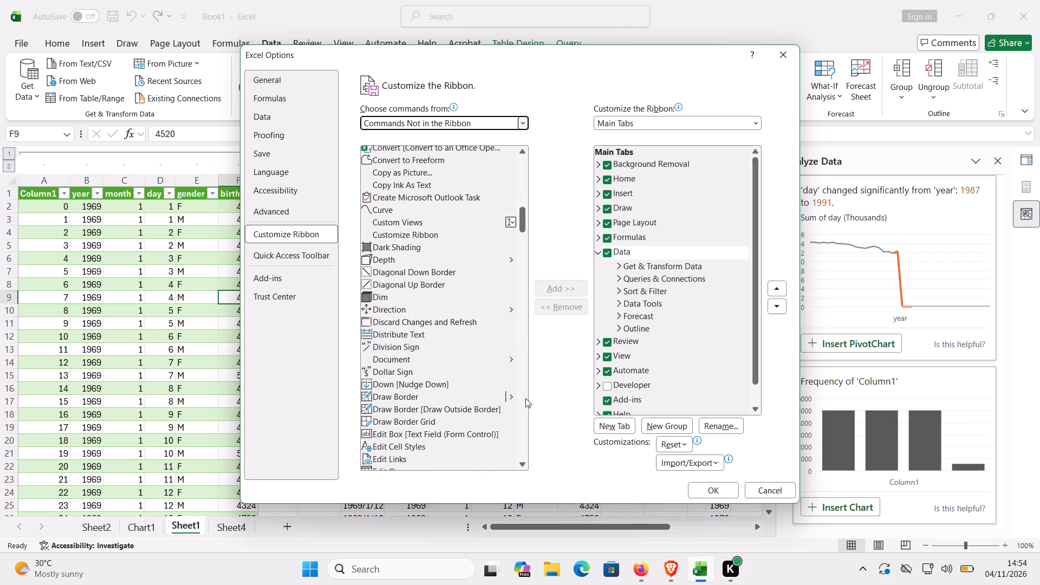
pyautogui.click(525, 398)
pyautogui.click(525, 398)
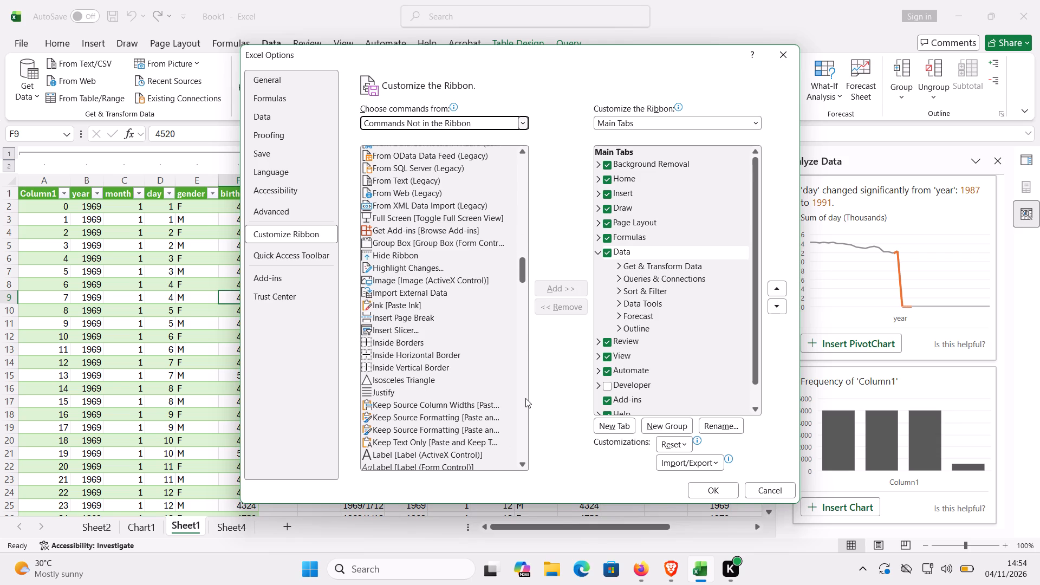
pyautogui.tripleClick(524, 152)
pyautogui.tripleClick(524, 152)
pyautogui.click(524, 152)
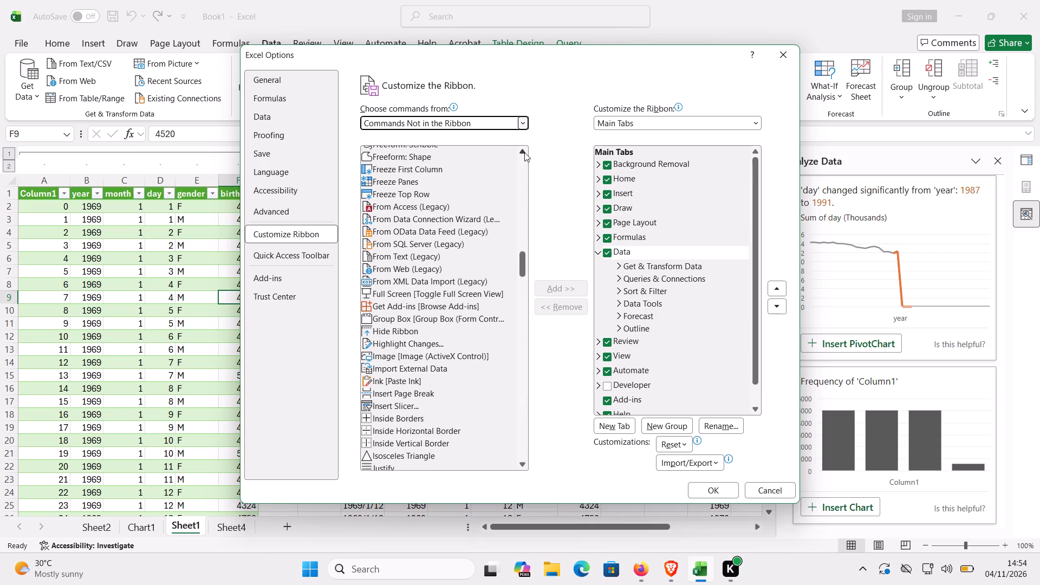
pyautogui.click(524, 152)
pyautogui.click(524, 152)
pyautogui.tripleClick(524, 152)
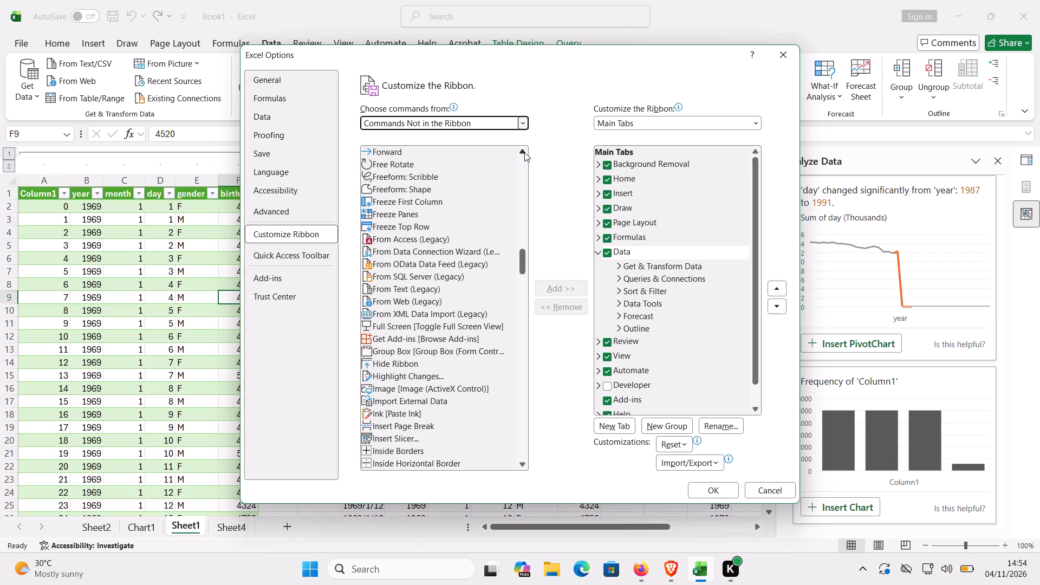
pyautogui.doubleClick(524, 152)
pyautogui.tripleClick(524, 152)
pyautogui.click(524, 152)
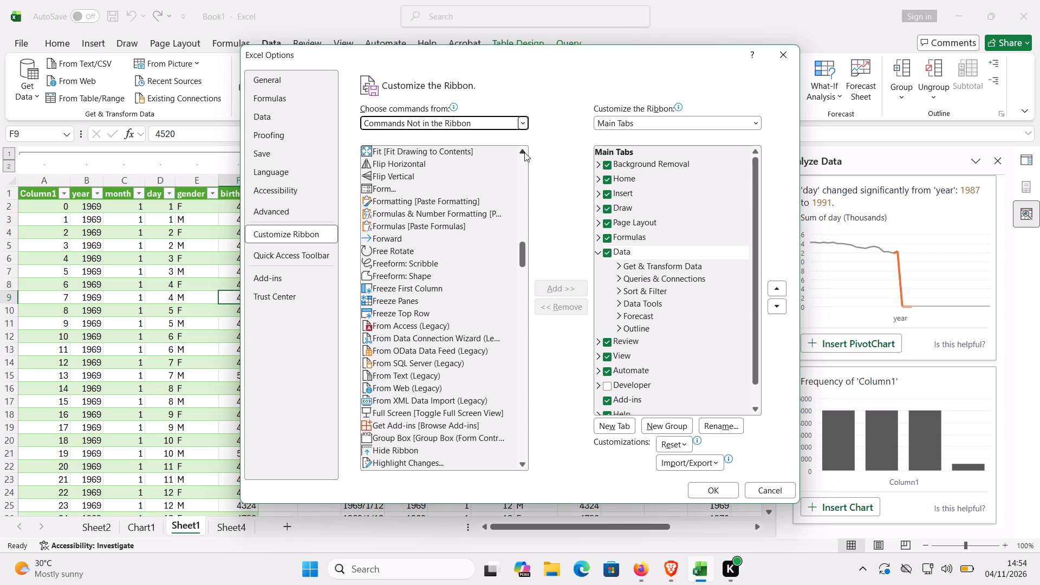
pyautogui.click(413, 187)
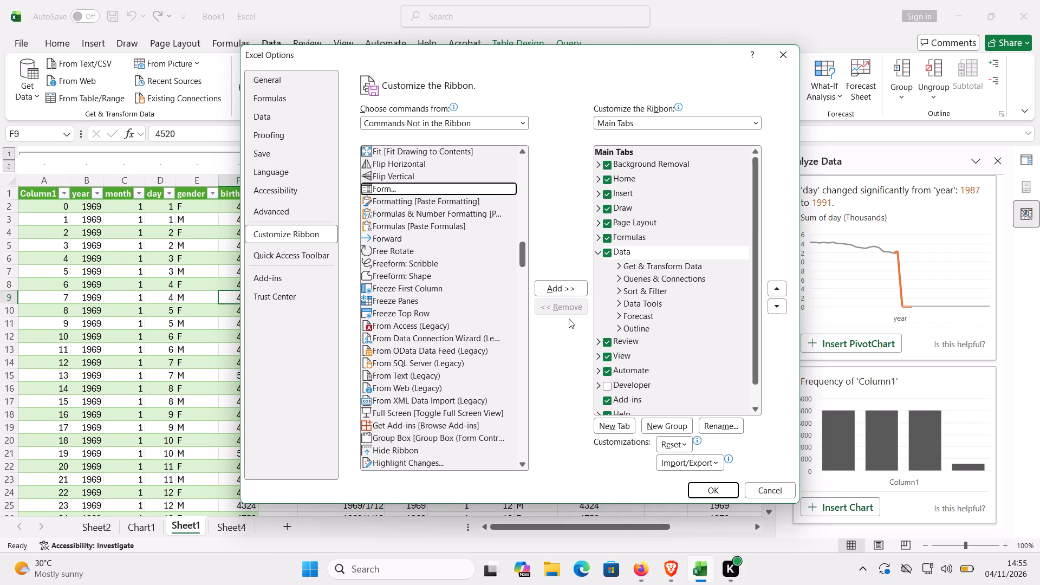
pyautogui.click(552, 290)
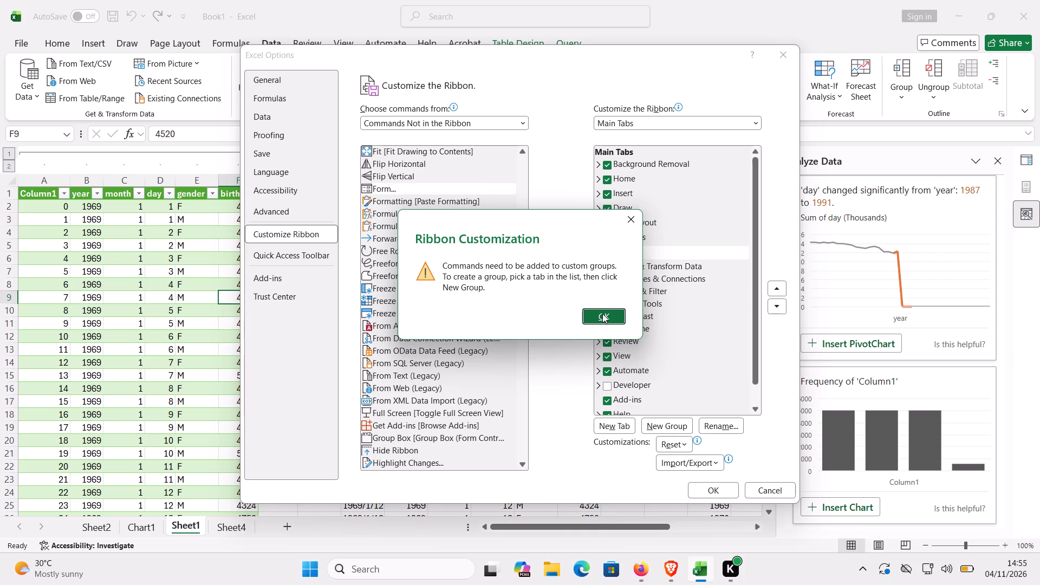
pyautogui.click(602, 314)
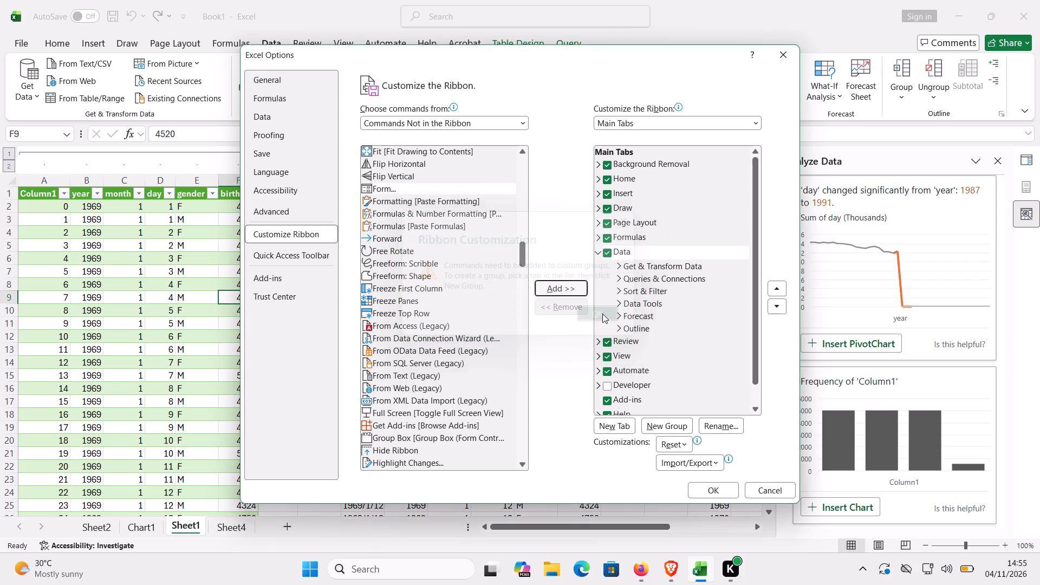
# Create a new custom ribbon tab after Data, add the Form command to its custom group, and apply the customization.
pyautogui.click(622, 426)
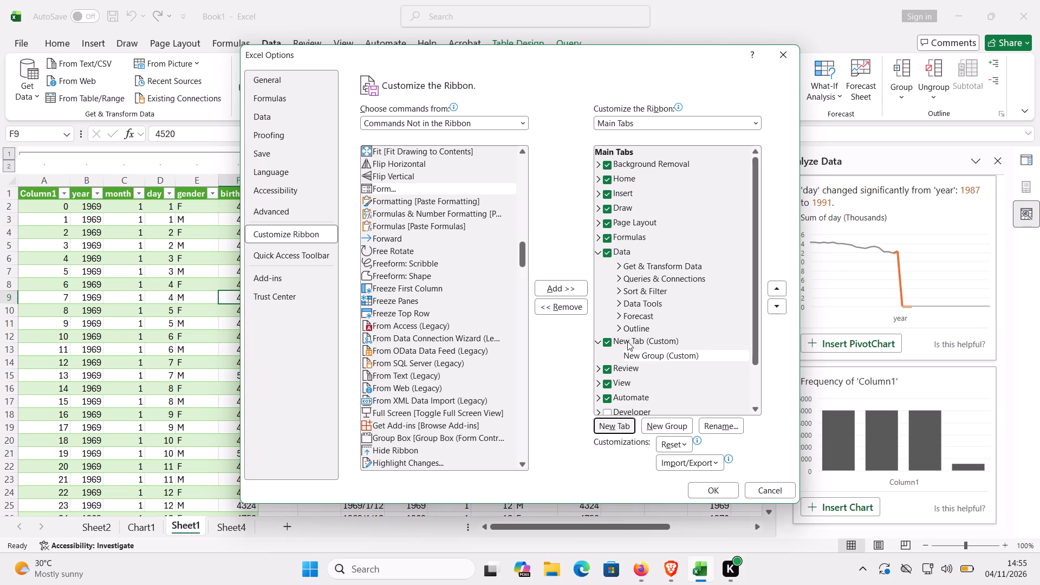
pyautogui.click(640, 354)
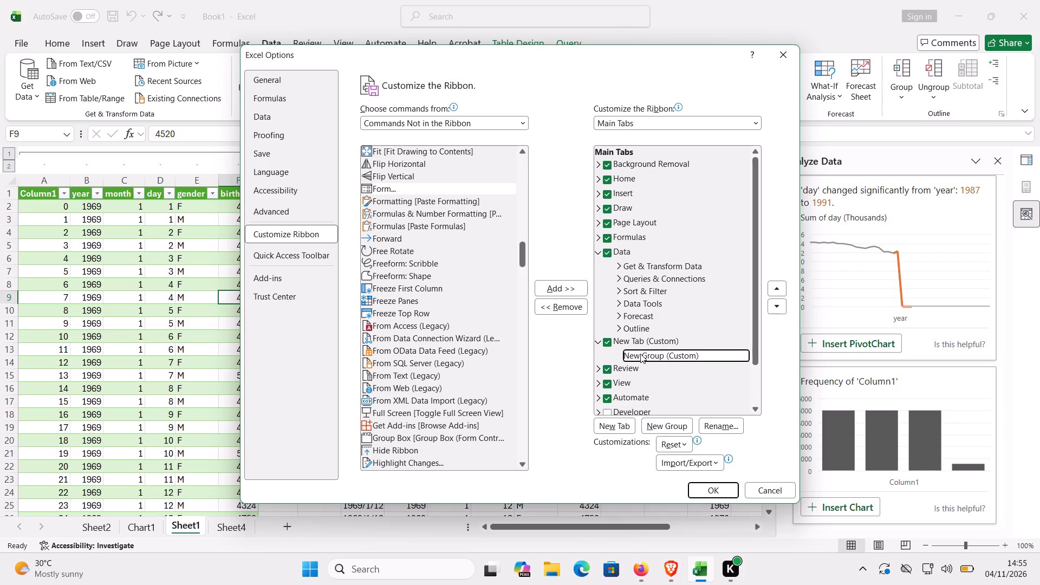
pyautogui.click(549, 284)
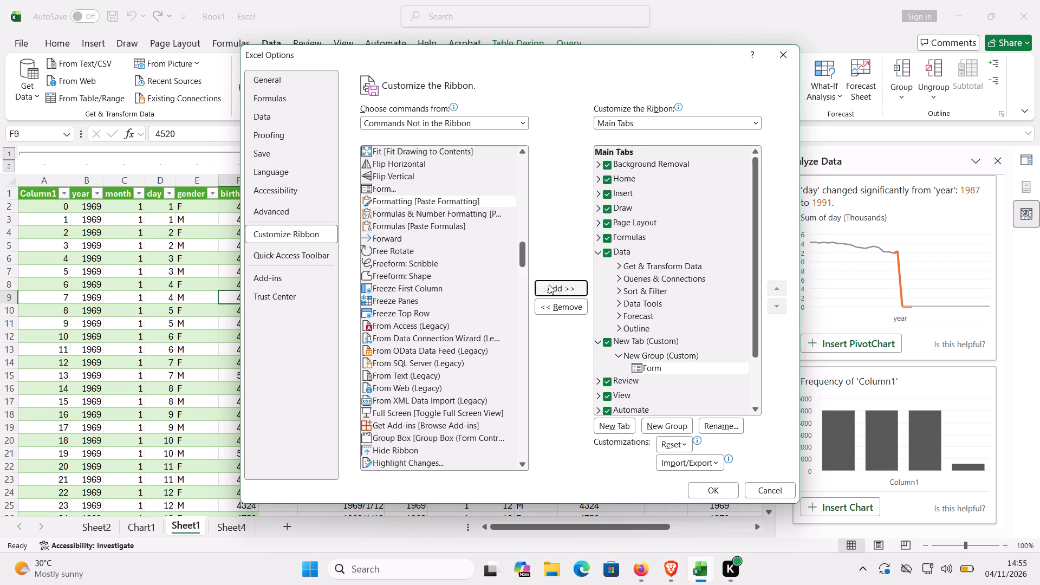
pyautogui.click(719, 493)
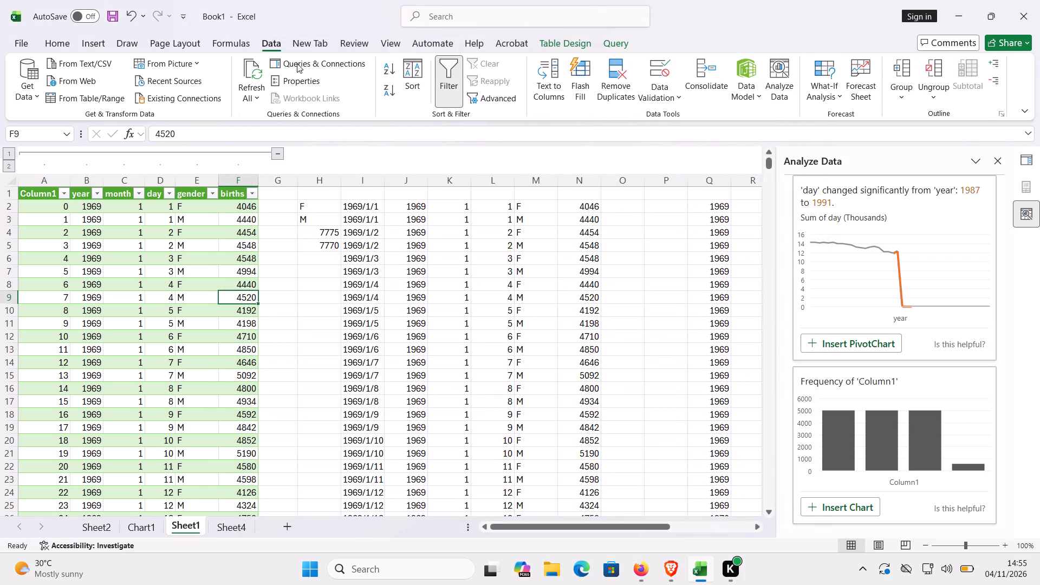
# Open the data form for the births table, browse forward through its records, and close the form.
pyautogui.click(304, 50)
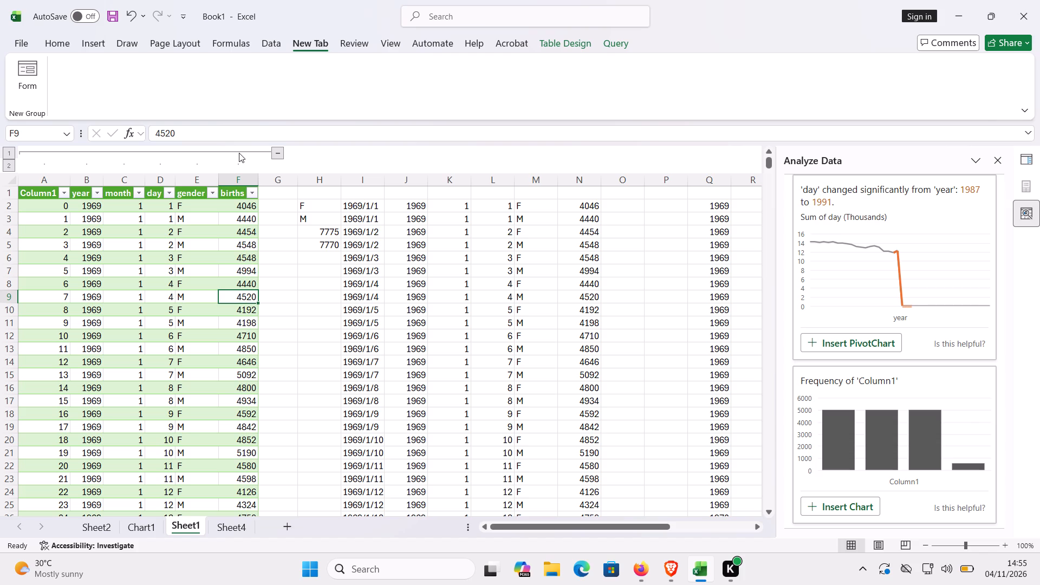
pyautogui.click(17, 75)
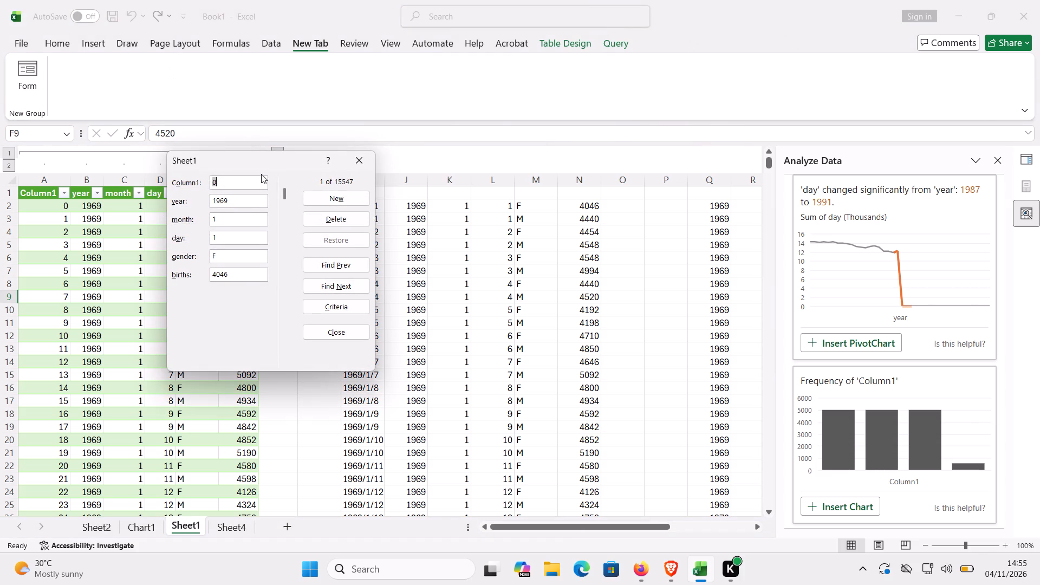
pyautogui.click(339, 286)
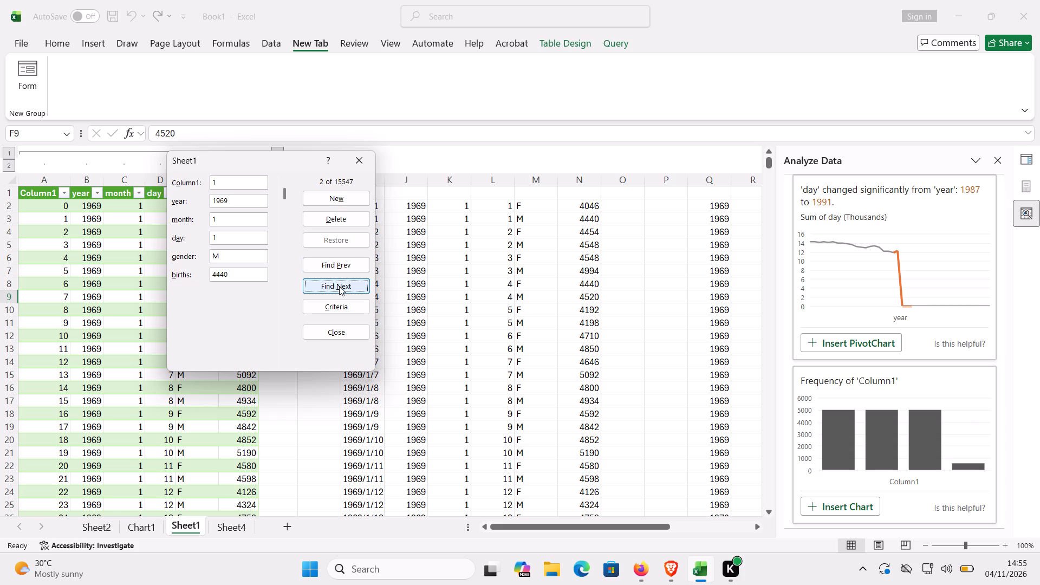
pyautogui.click(339, 286)
pyautogui.click(339, 286)
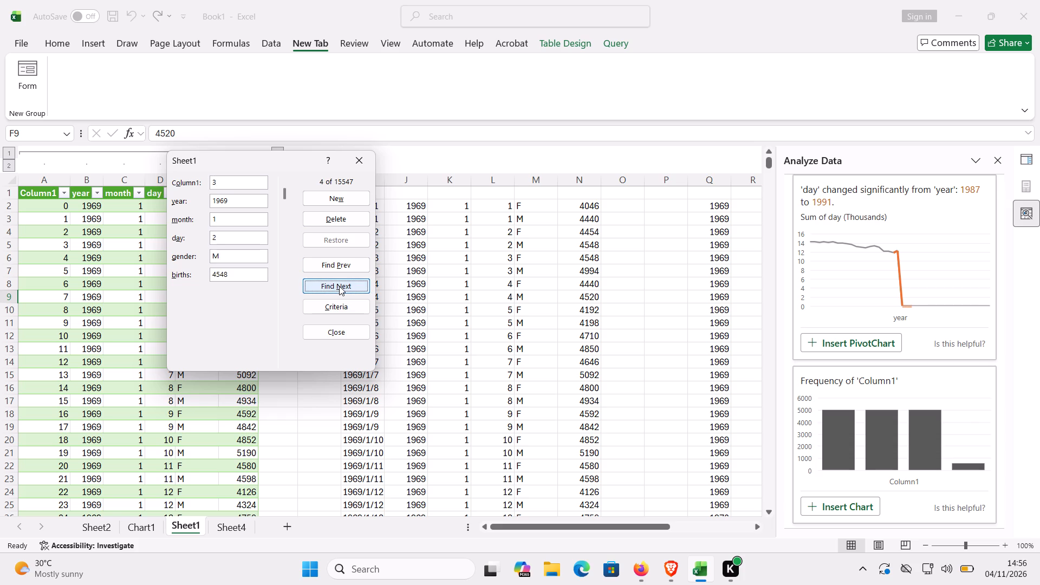
pyautogui.click(339, 286)
pyautogui.press('Return')
pyautogui.press('Return')
pyautogui.press('Return')
pyautogui.press('Return')
pyautogui.press('Return')
pyautogui.press('Return')
pyautogui.press('Return')
pyautogui.press('Return')
pyautogui.press('Return')
pyautogui.press('Return')
pyautogui.press('Return')
pyautogui.press('Return')
pyautogui.press('Return')
pyautogui.press('Return')
pyautogui.press('Return')
pyautogui.press('Return')
pyautogui.press('Return')
pyautogui.press('Return')
pyautogui.press('Return')
pyautogui.press('Return')
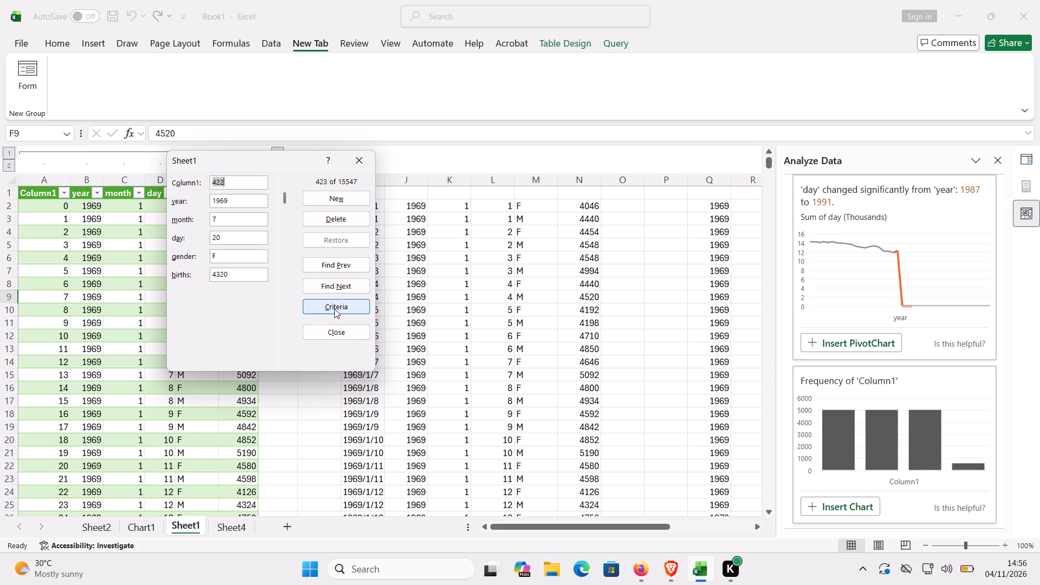
pyautogui.click(336, 333)
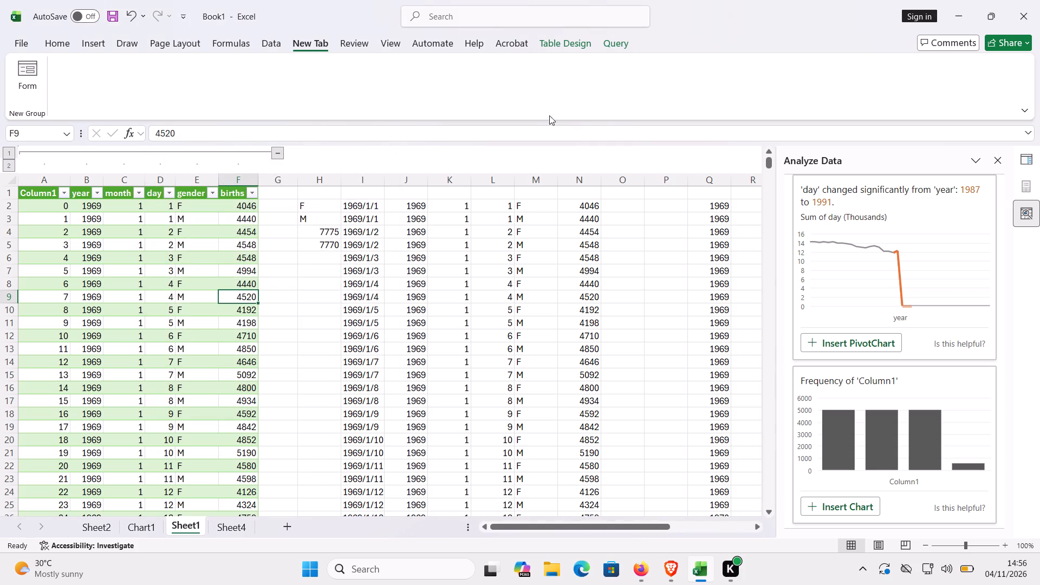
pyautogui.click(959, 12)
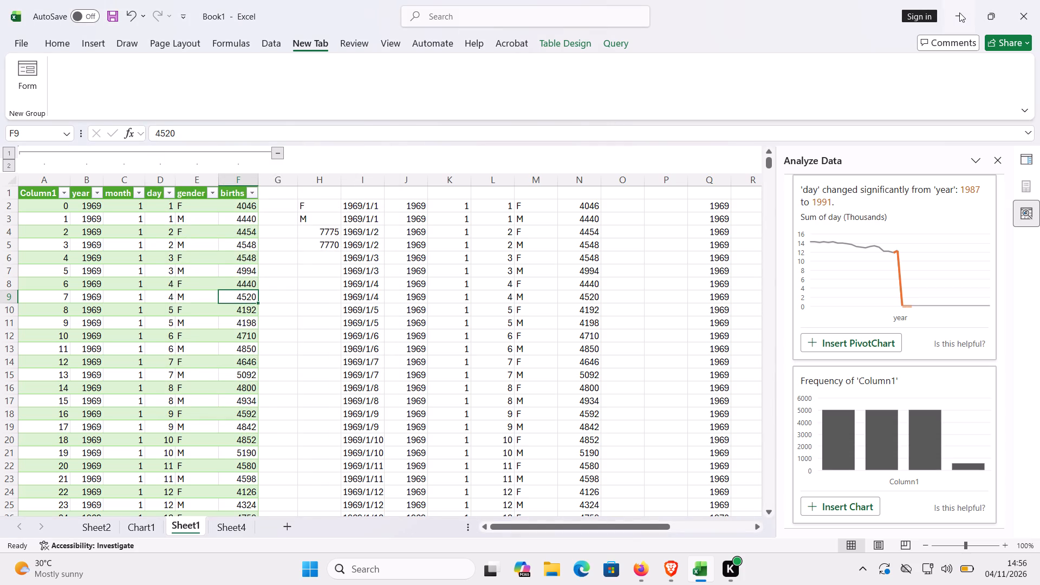